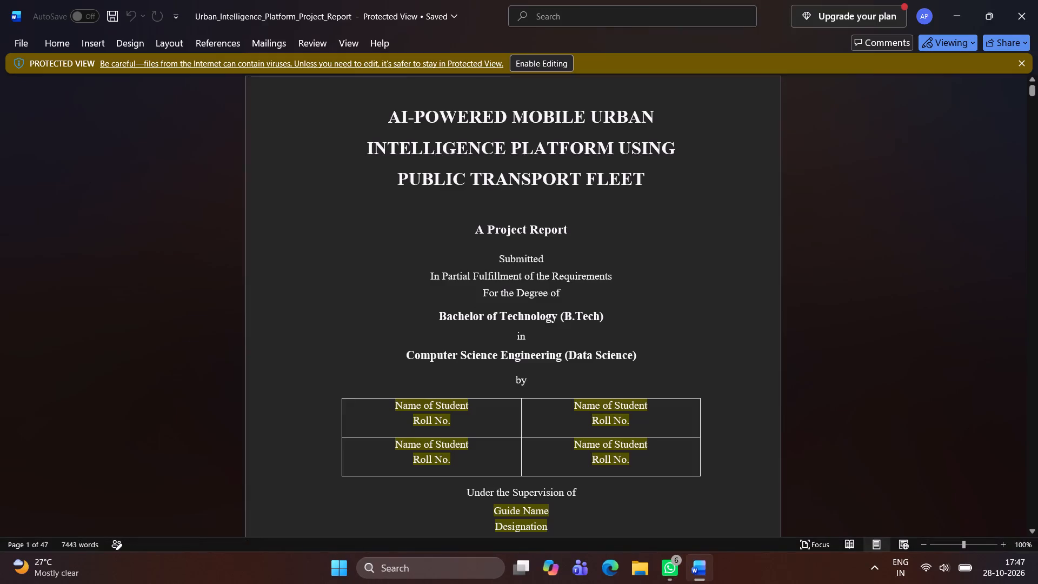
Enable editing for the protected project report.
{"action": "left_click", "coordinate": [538, 63]}
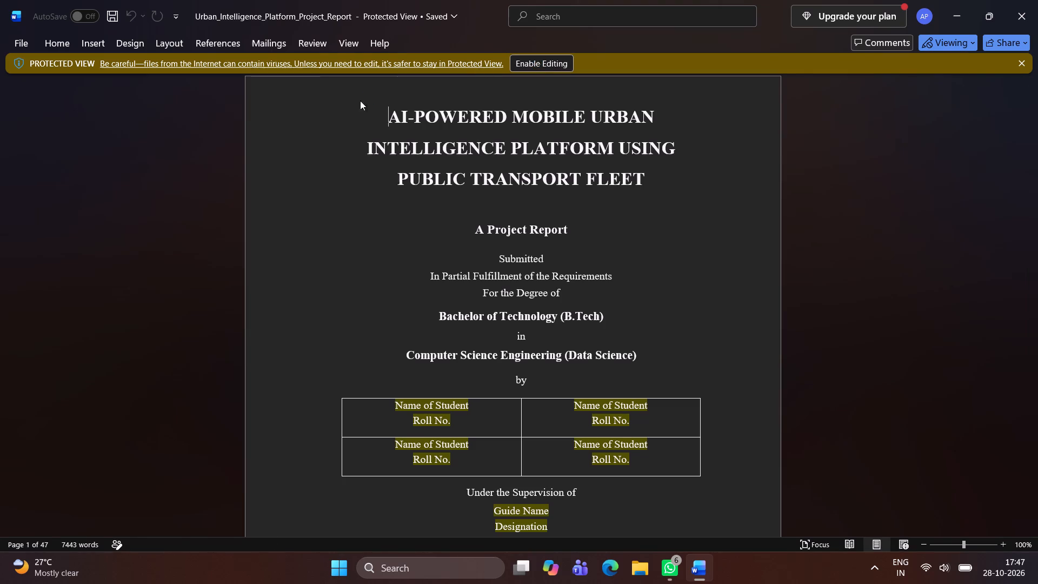
Switch the dark page background to white for the document.
{"action": "left_click", "coordinate": [348, 43]}
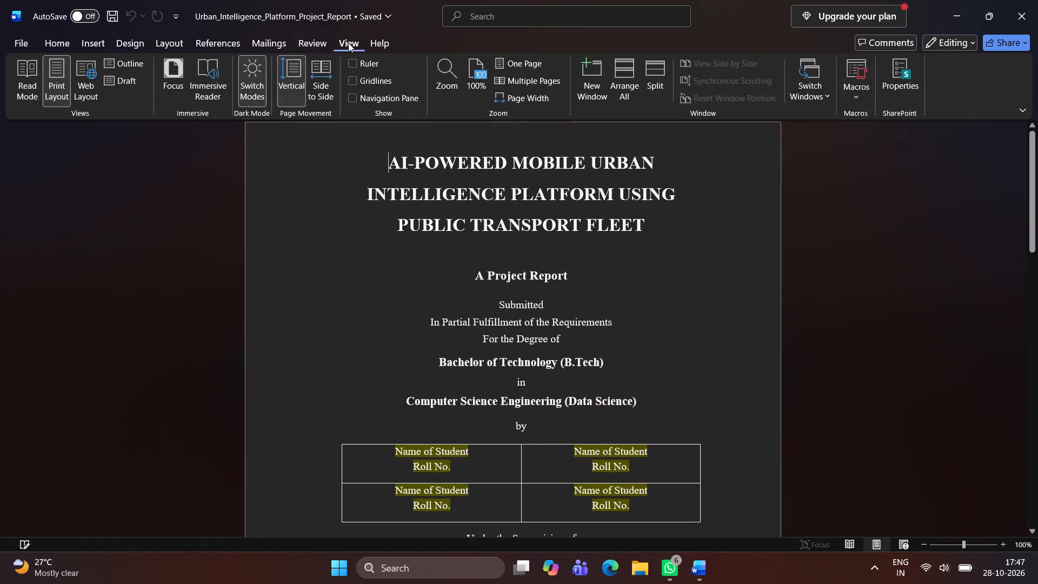
{"action": "left_click", "coordinate": [252, 87]}
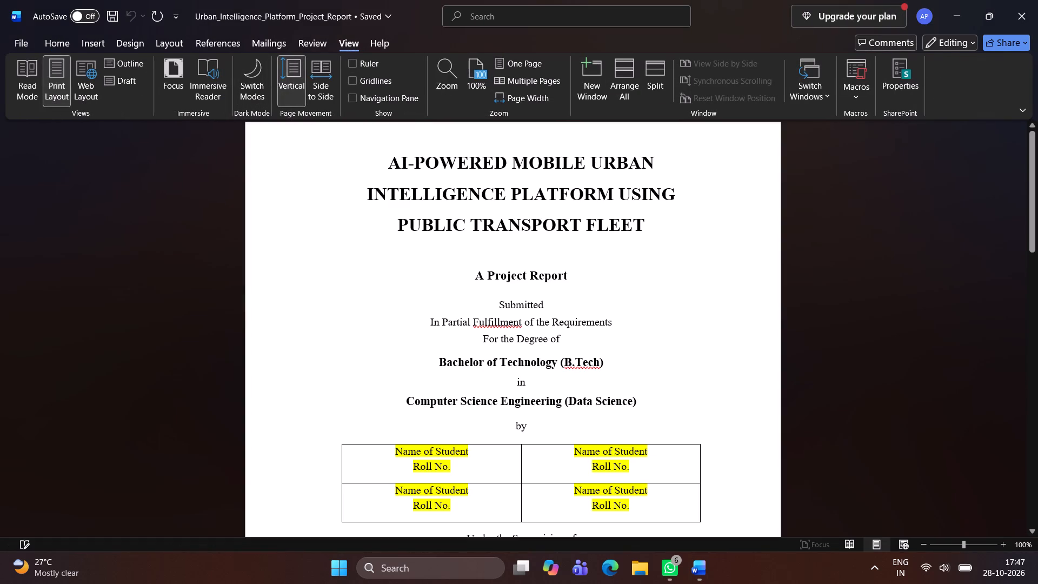
Look through the report's front matter from the title page to the table of contents, and return to the title page.
{"action": "left_click", "coordinate": [629, 229]}
{"action": "scroll", "coordinate": [629, 229], "scroll_direction": "down", "scroll_amount": 8}
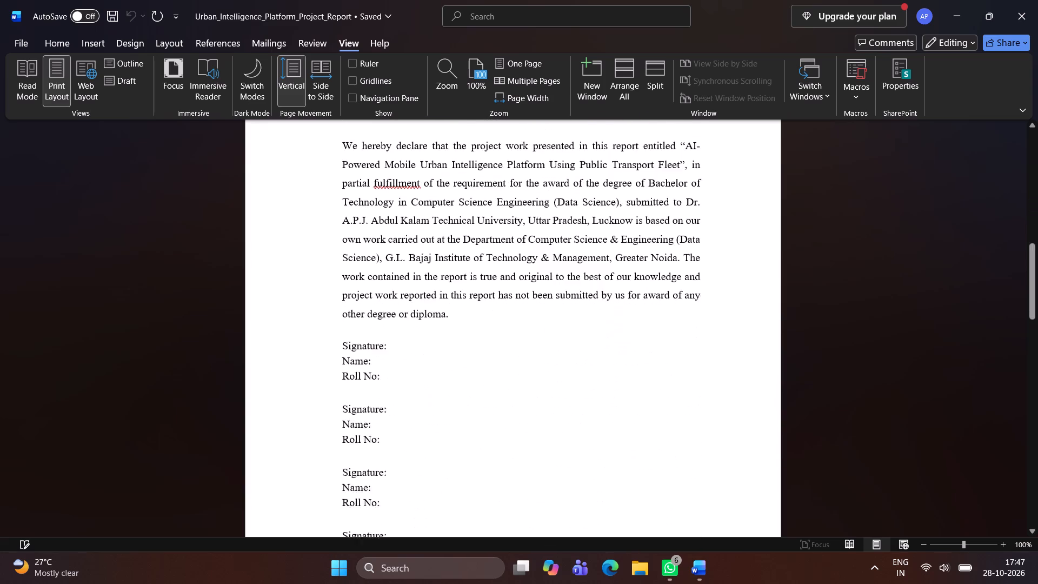
{"action": "scroll", "coordinate": [629, 229], "scroll_direction": "down", "scroll_amount": 2}
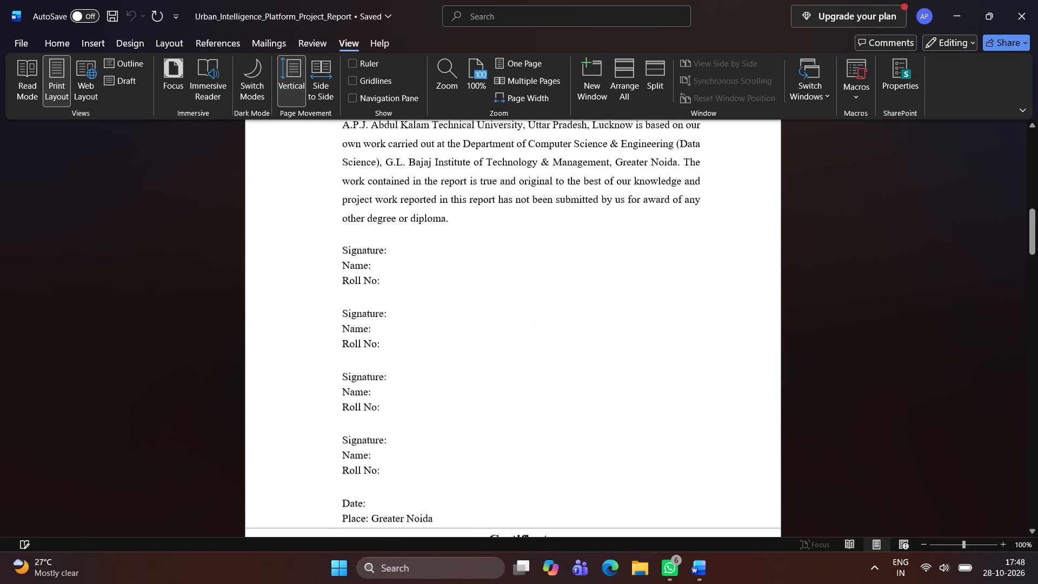
{"action": "scroll", "coordinate": [629, 229], "scroll_direction": "down", "scroll_amount": 6}
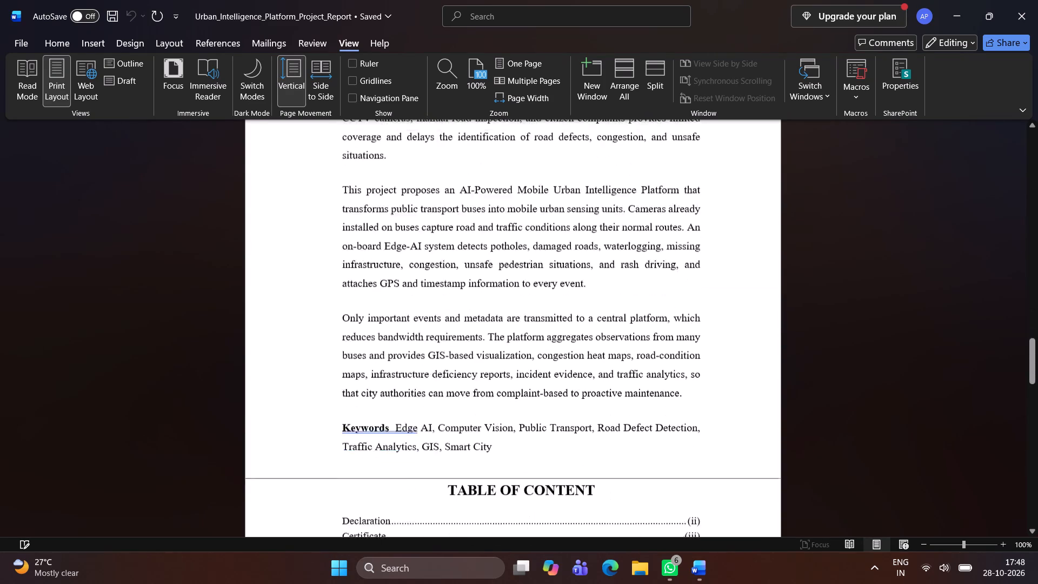
{"action": "scroll", "coordinate": [629, 229], "scroll_direction": "down", "scroll_amount": 1}
{"action": "scroll", "coordinate": [629, 229], "scroll_direction": "up", "scroll_amount": 4}
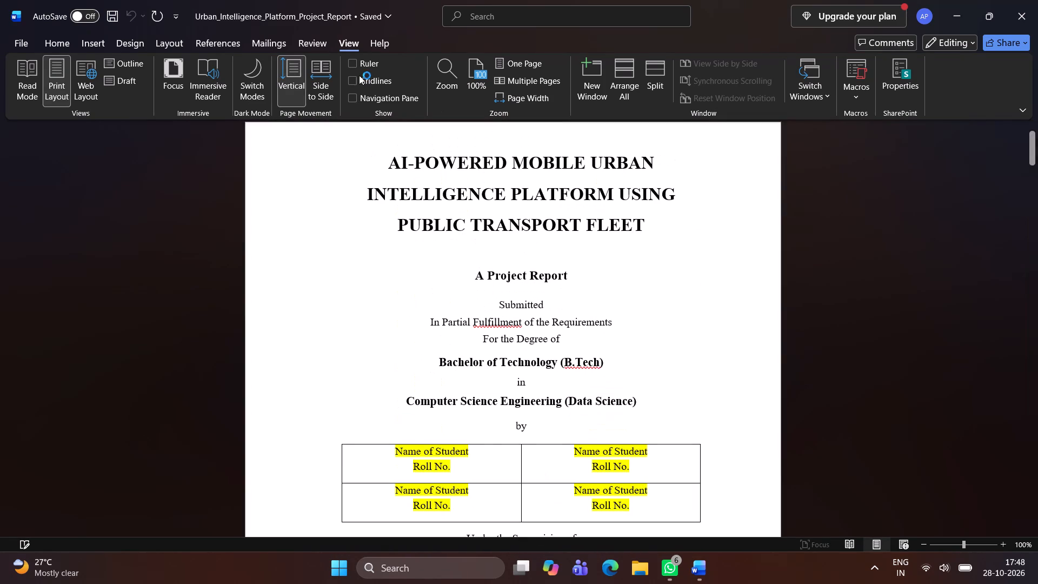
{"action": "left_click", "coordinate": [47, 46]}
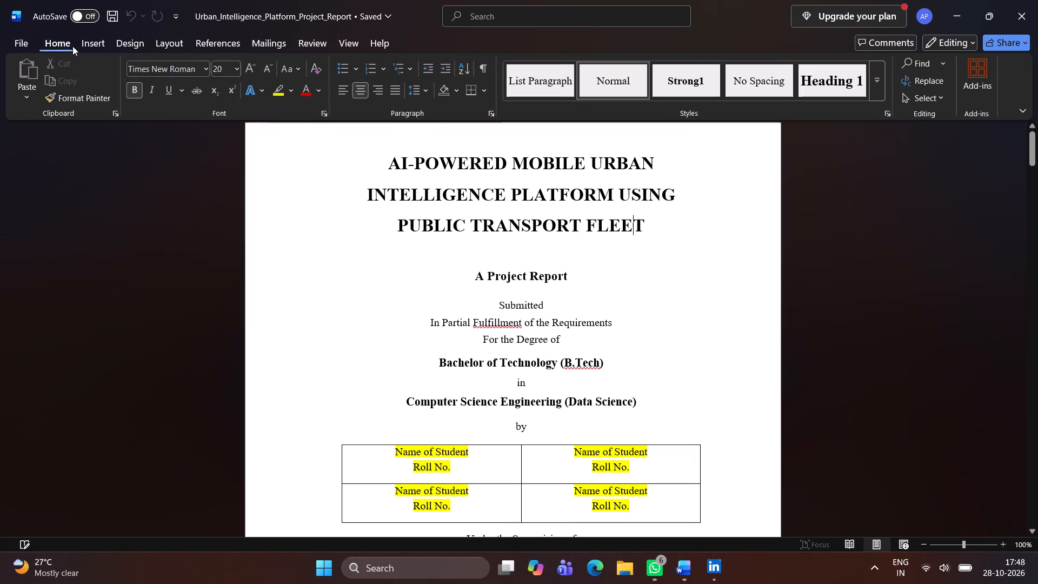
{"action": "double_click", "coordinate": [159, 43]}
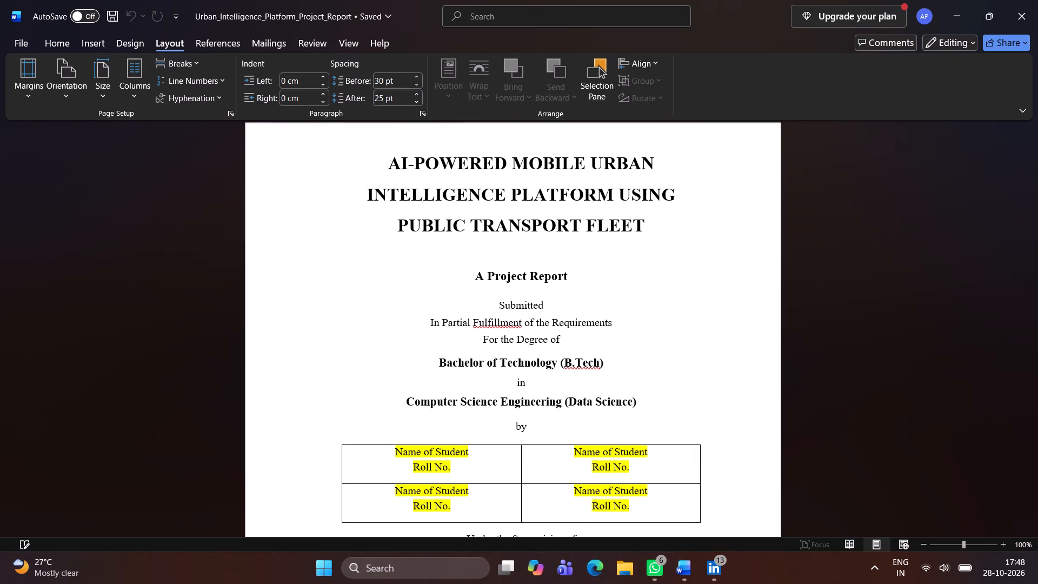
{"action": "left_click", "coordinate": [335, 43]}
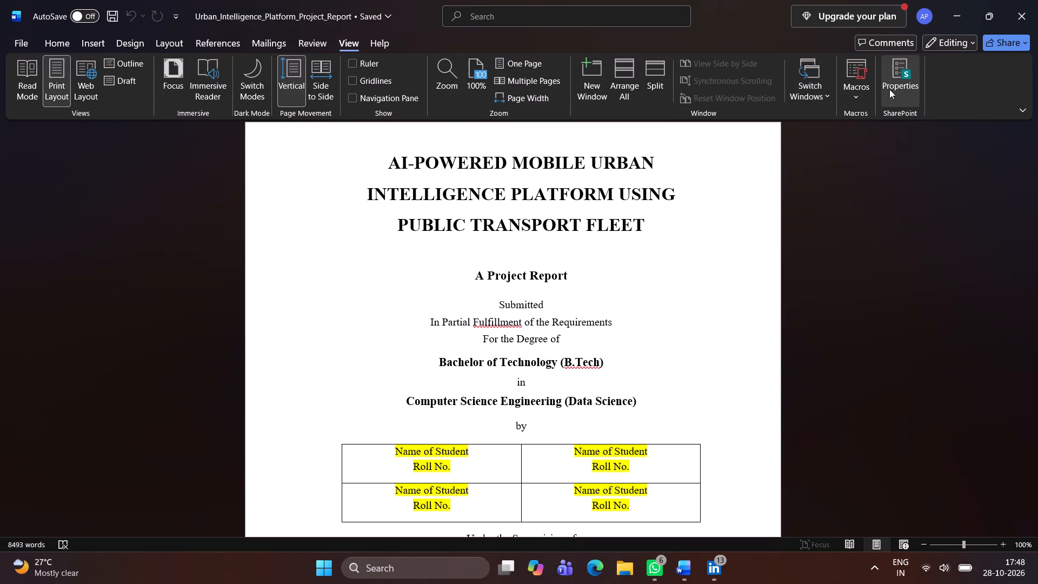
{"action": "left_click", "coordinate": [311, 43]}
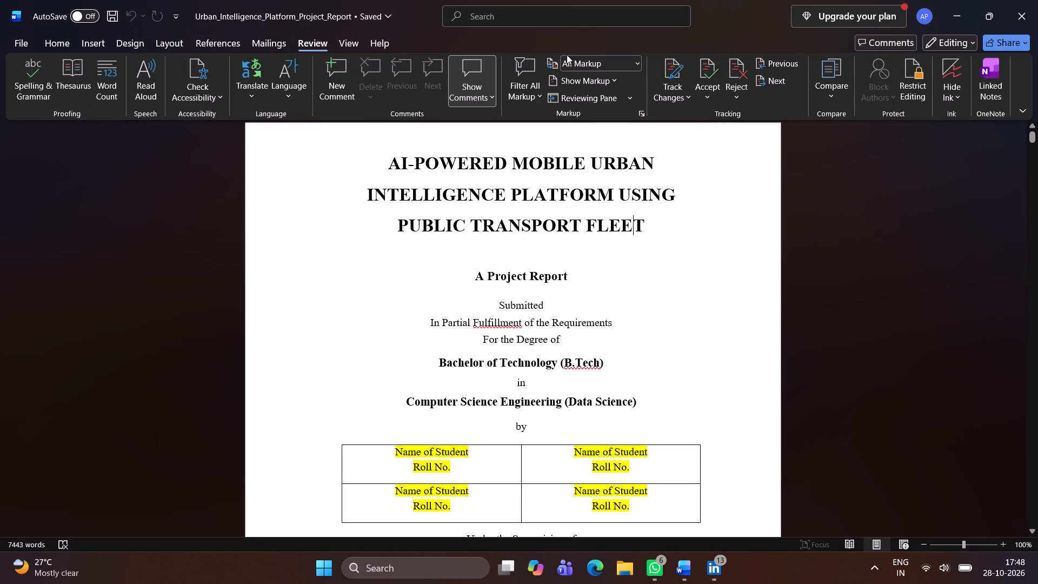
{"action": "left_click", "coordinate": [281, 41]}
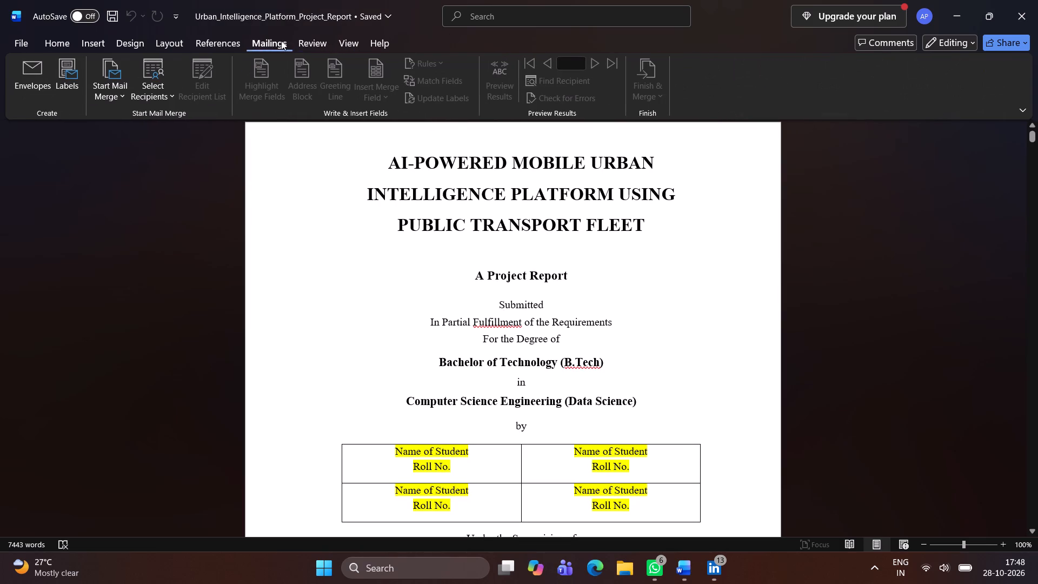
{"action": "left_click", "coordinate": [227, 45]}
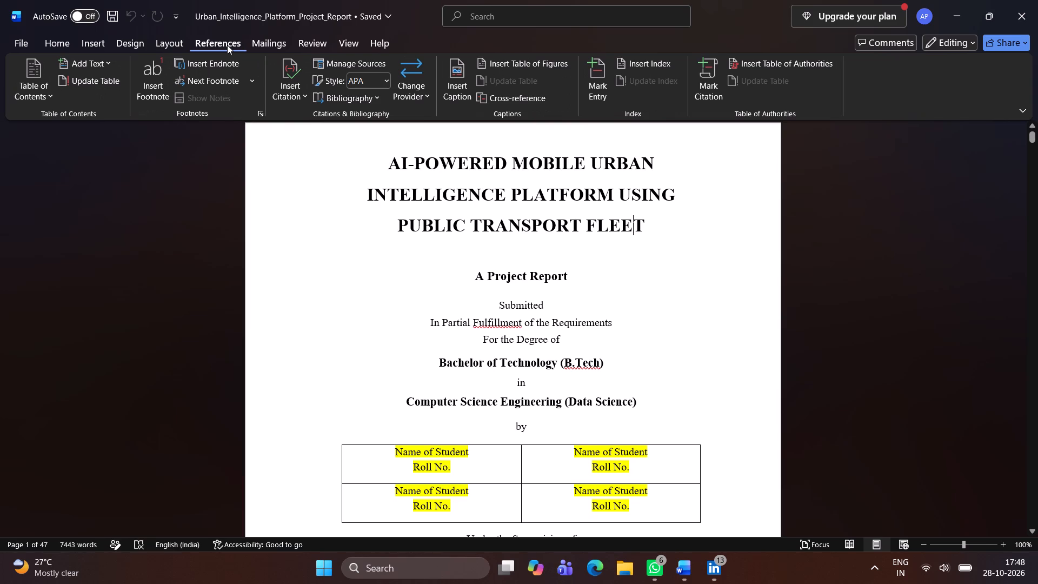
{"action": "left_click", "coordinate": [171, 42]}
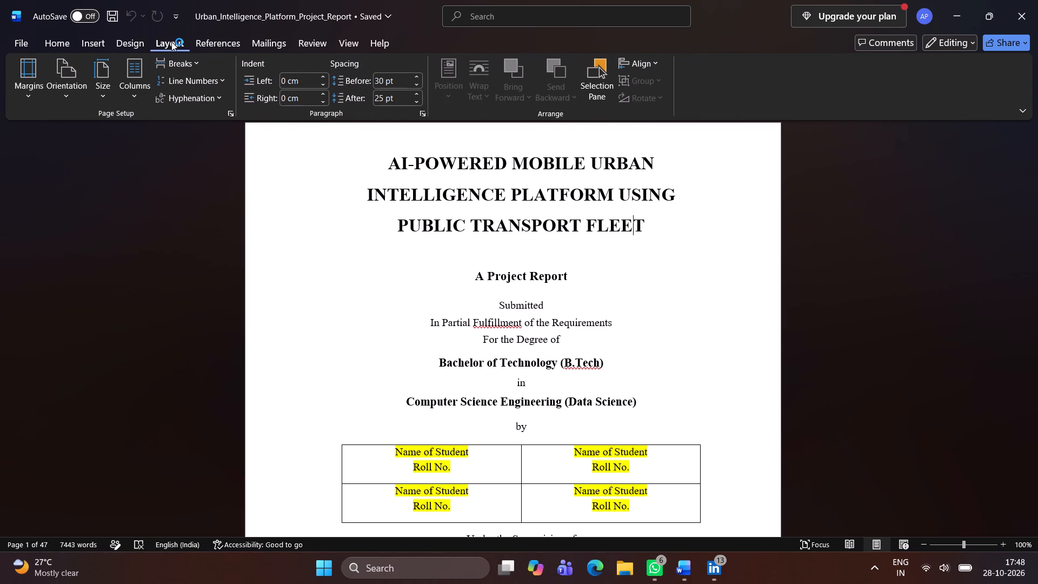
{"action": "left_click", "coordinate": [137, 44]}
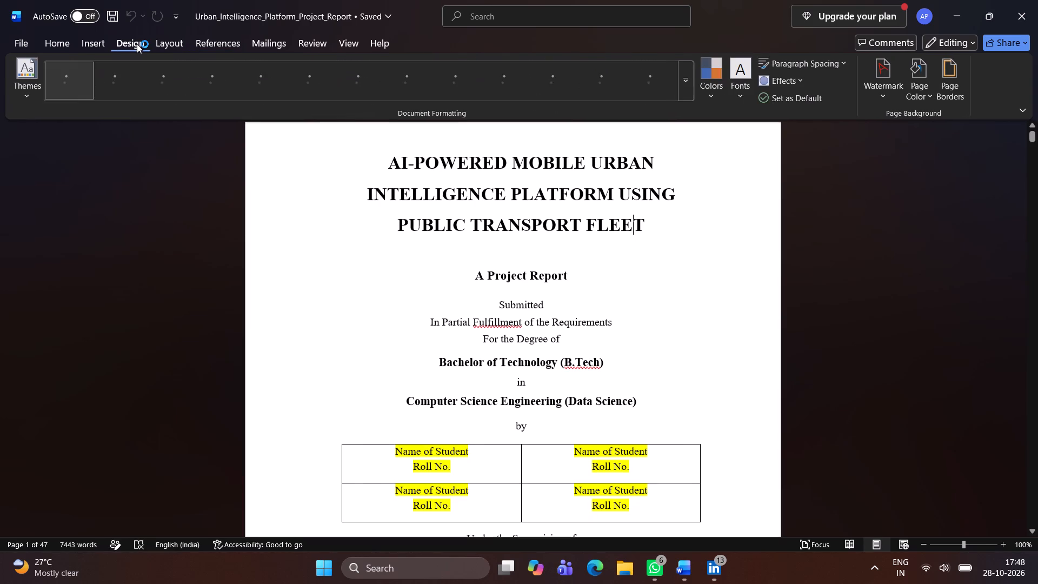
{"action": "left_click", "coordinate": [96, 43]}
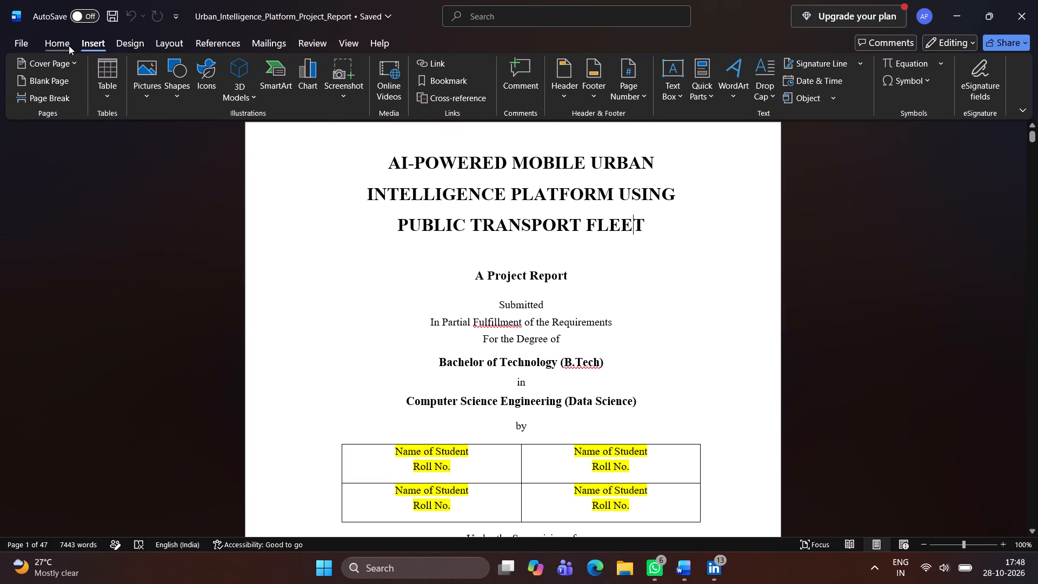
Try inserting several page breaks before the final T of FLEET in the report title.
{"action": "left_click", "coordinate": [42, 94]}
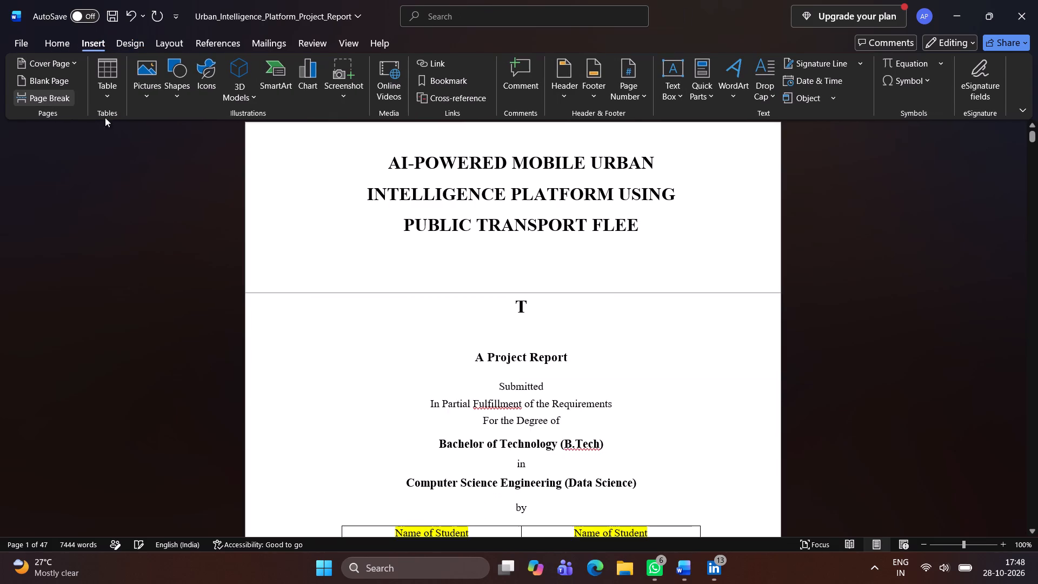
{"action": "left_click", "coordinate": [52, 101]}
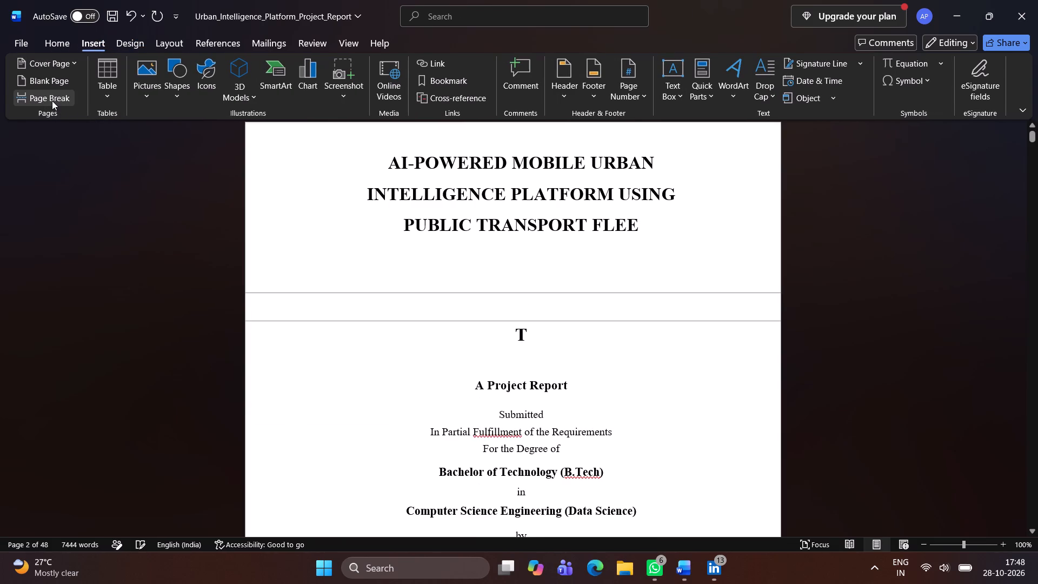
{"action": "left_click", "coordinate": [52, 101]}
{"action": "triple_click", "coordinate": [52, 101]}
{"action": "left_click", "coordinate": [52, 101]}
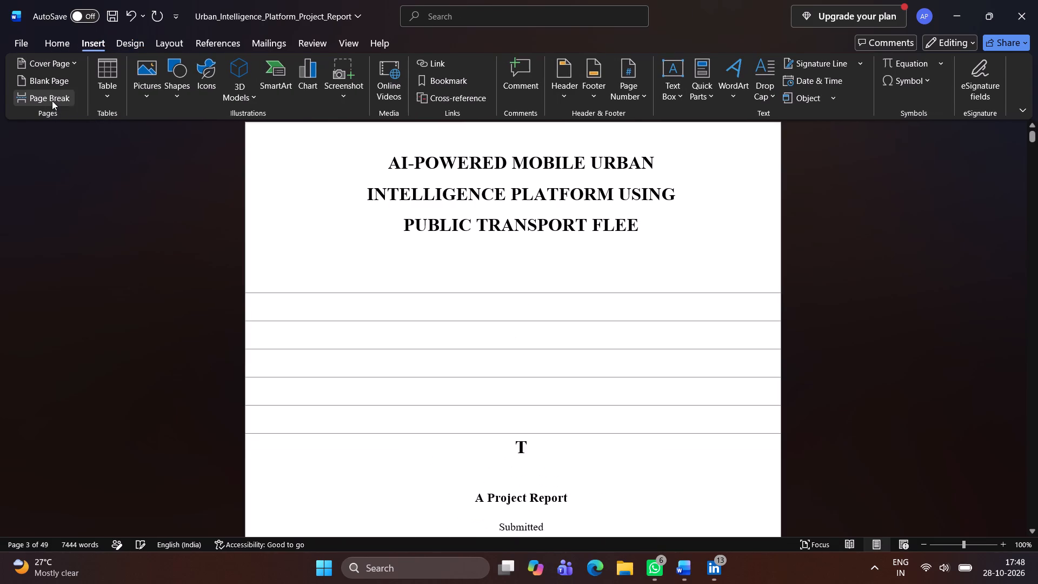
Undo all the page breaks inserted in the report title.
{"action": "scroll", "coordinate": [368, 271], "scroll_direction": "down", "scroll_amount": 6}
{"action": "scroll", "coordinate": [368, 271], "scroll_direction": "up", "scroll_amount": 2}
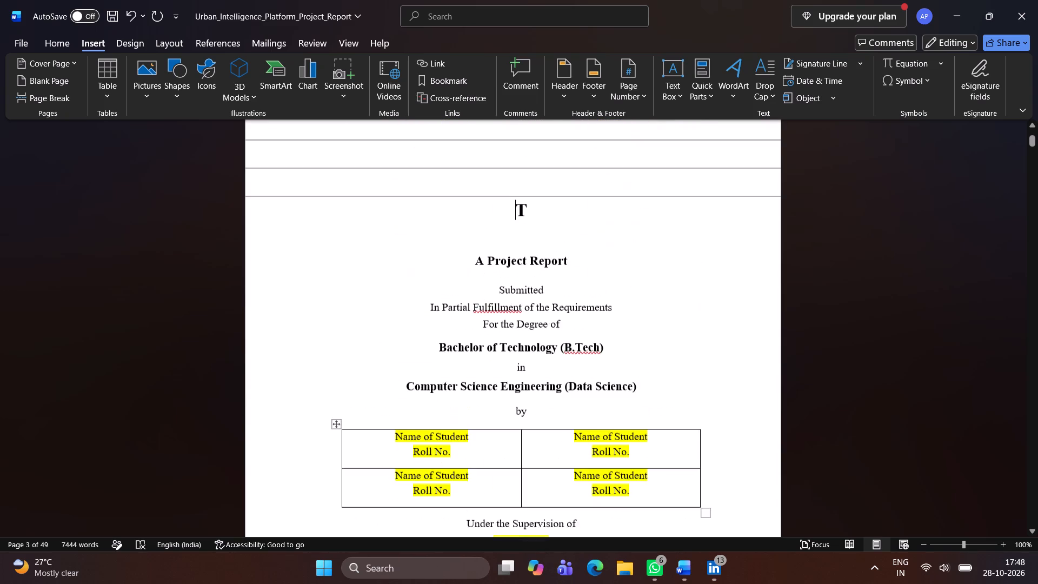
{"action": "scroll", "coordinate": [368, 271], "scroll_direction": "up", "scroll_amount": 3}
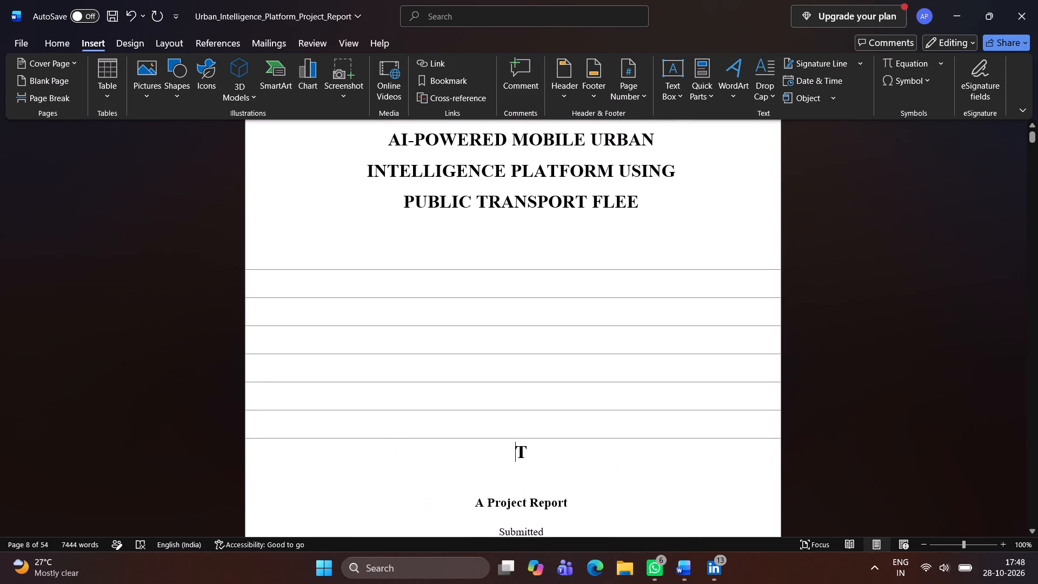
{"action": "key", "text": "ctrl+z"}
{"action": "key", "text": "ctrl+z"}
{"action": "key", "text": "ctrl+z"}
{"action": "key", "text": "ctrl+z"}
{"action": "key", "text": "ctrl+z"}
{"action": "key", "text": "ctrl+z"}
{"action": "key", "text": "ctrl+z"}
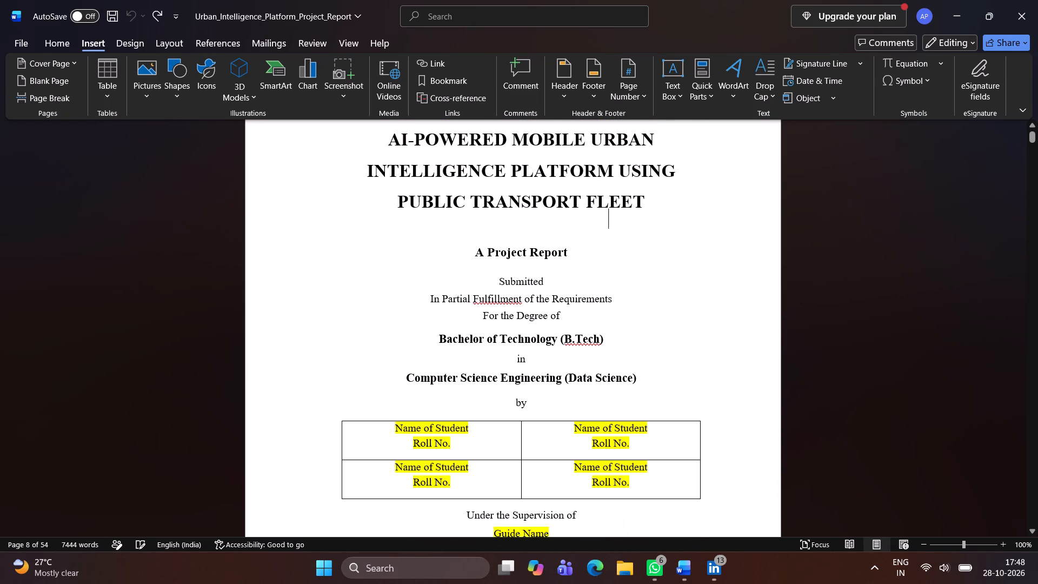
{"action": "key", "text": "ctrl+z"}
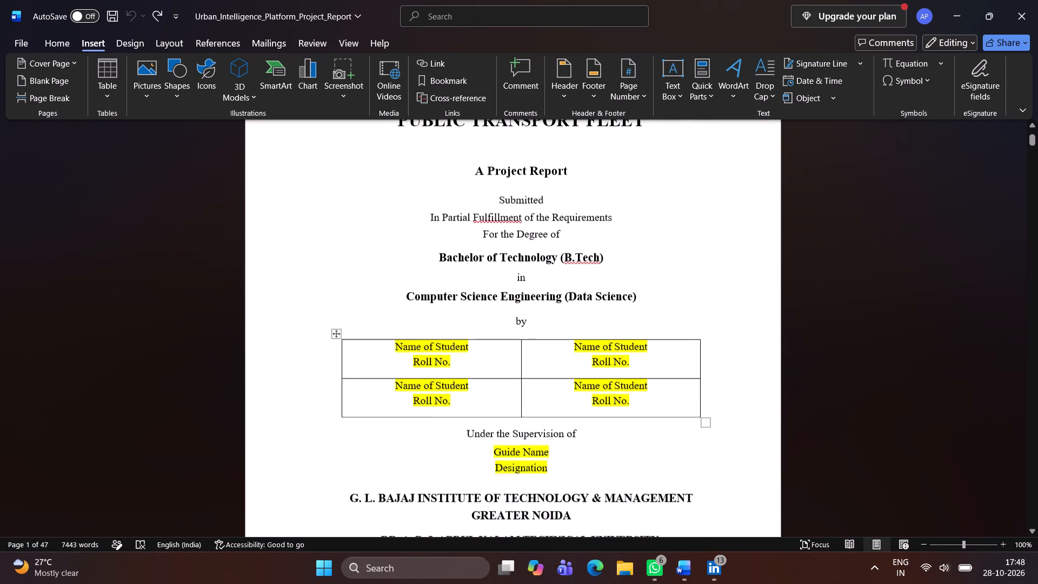
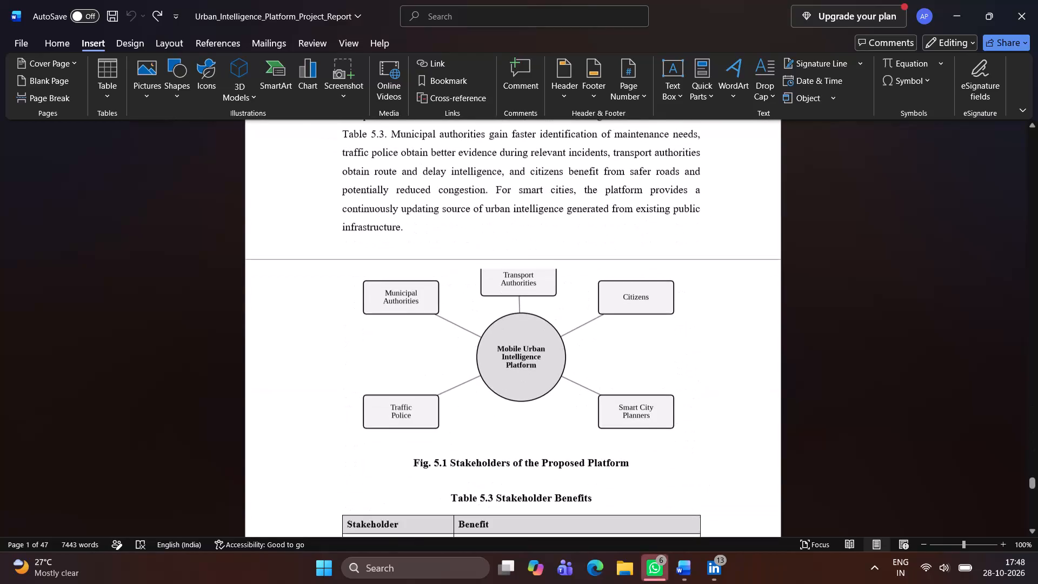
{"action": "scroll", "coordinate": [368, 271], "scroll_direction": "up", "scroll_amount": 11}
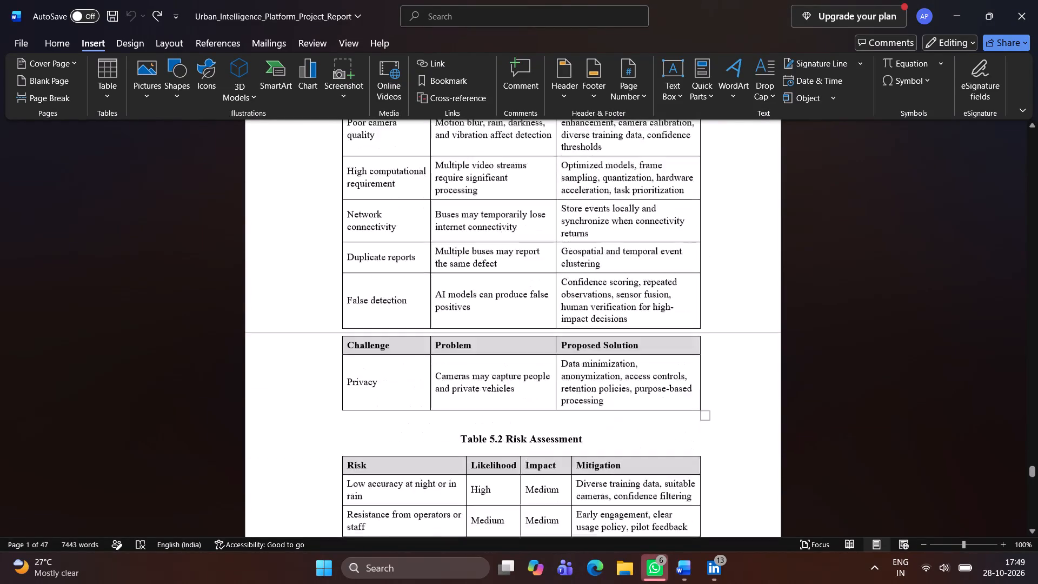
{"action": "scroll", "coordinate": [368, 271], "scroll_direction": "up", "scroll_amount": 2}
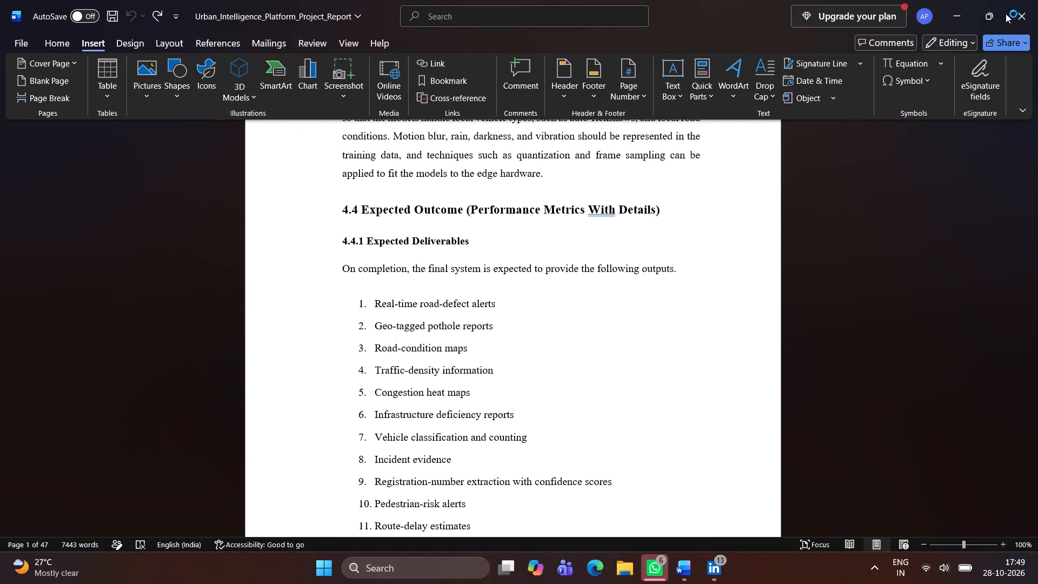
Close the Urban_Intelligence_Platform_Project_Report document without saving the changes.
{"action": "left_click", "coordinate": [1017, 15]}
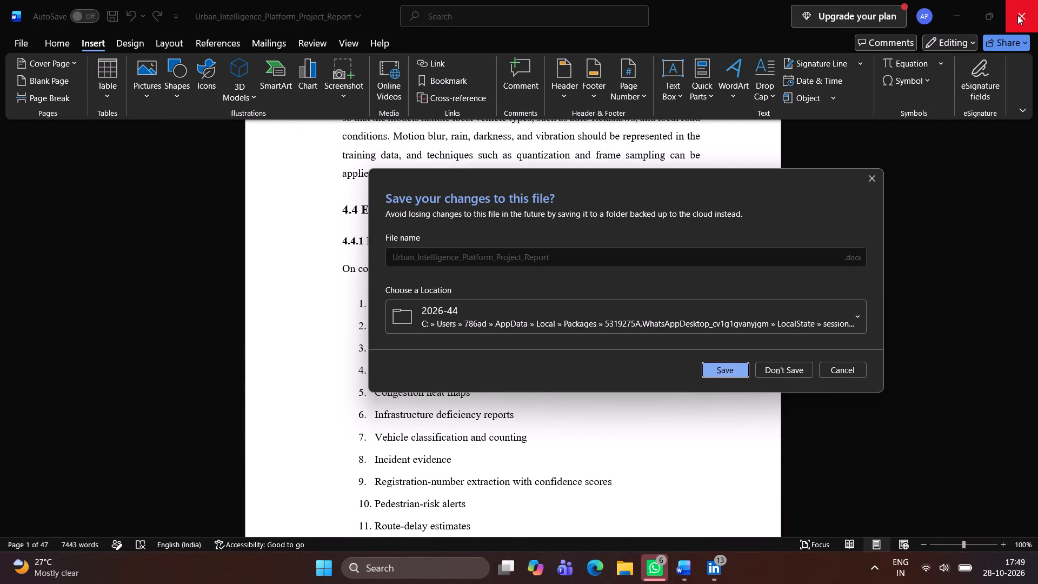
{"action": "left_click", "coordinate": [777, 367]}
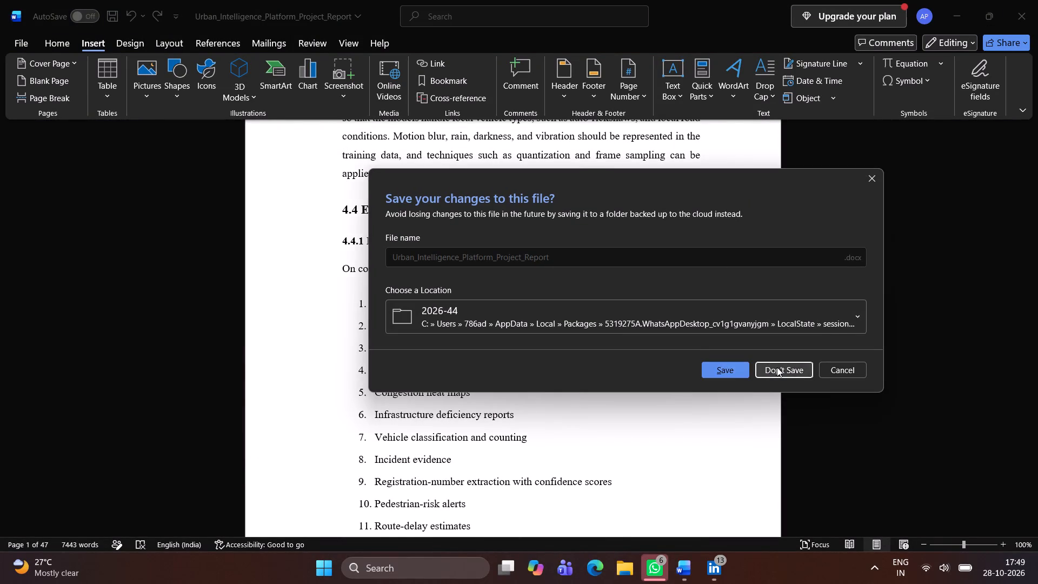
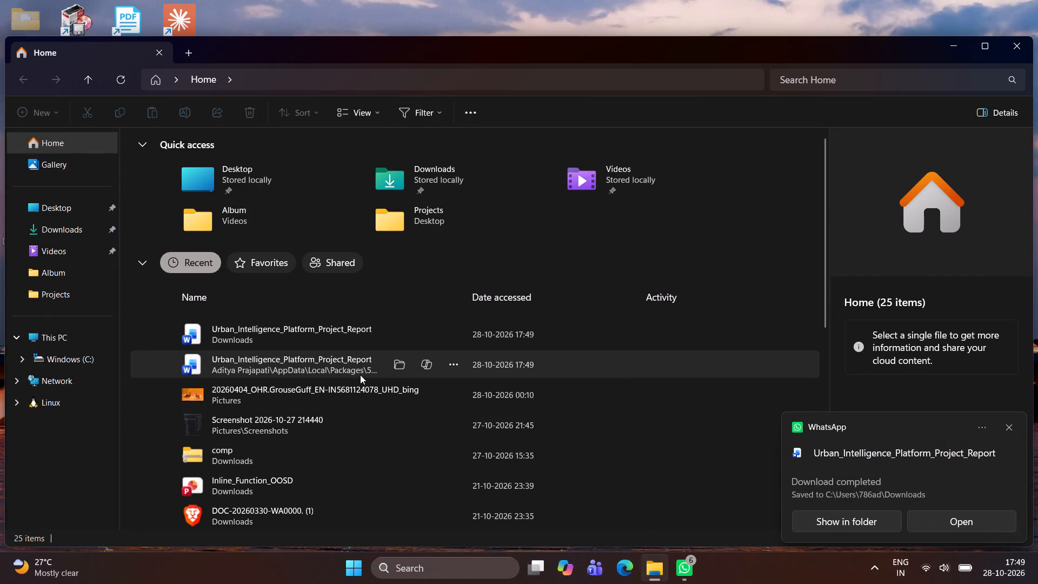
Open the Urban_Intelligence_Platform_Project_Report stored in Downloads from the recent files and enable it for editing in Word.
{"action": "double_click", "coordinate": [348, 322]}
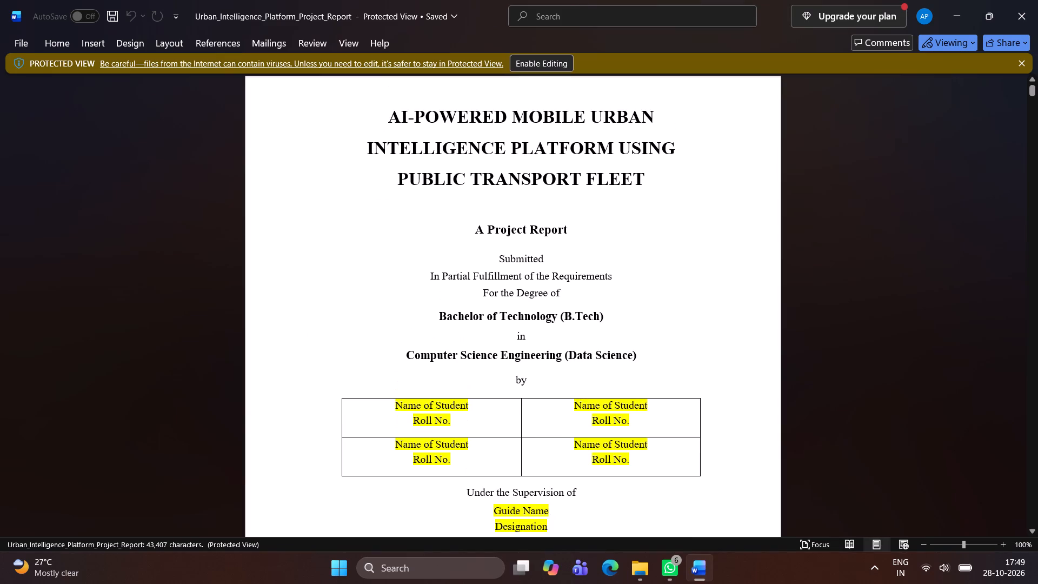
{"action": "left_click", "coordinate": [545, 57]}
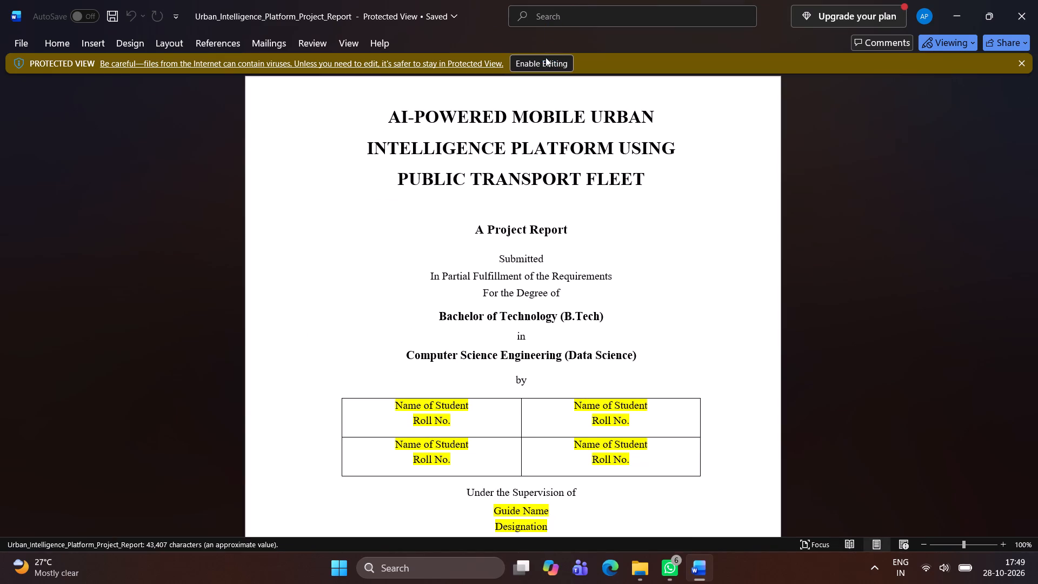
{"action": "scroll", "coordinate": [618, 183], "scroll_direction": "down", "scroll_amount": 5}
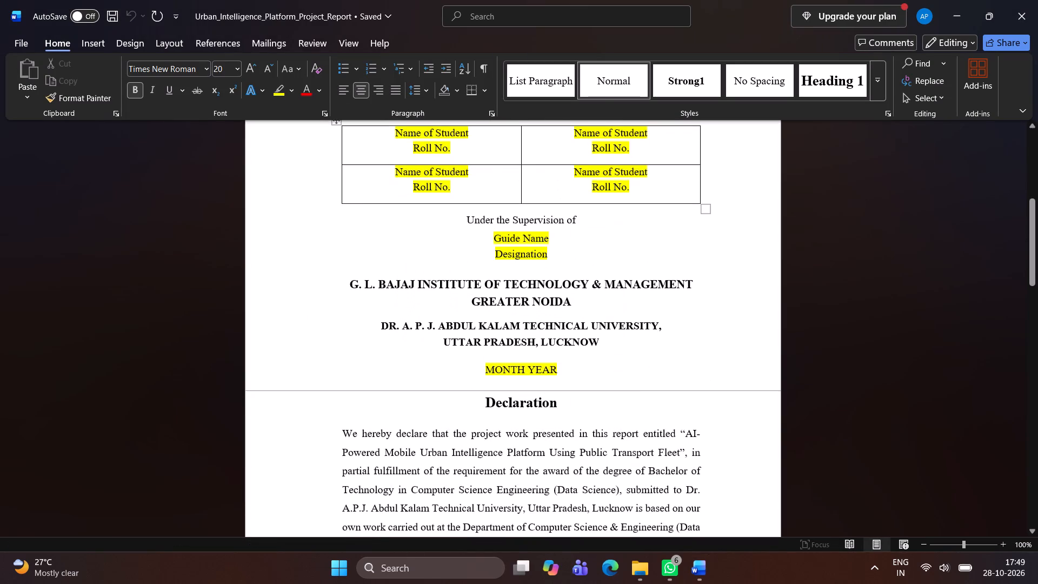
Open the report's print preview at the Certificate page and enlarge it to 100%.
{"action": "scroll", "coordinate": [618, 183], "scroll_direction": "down", "scroll_amount": 4}
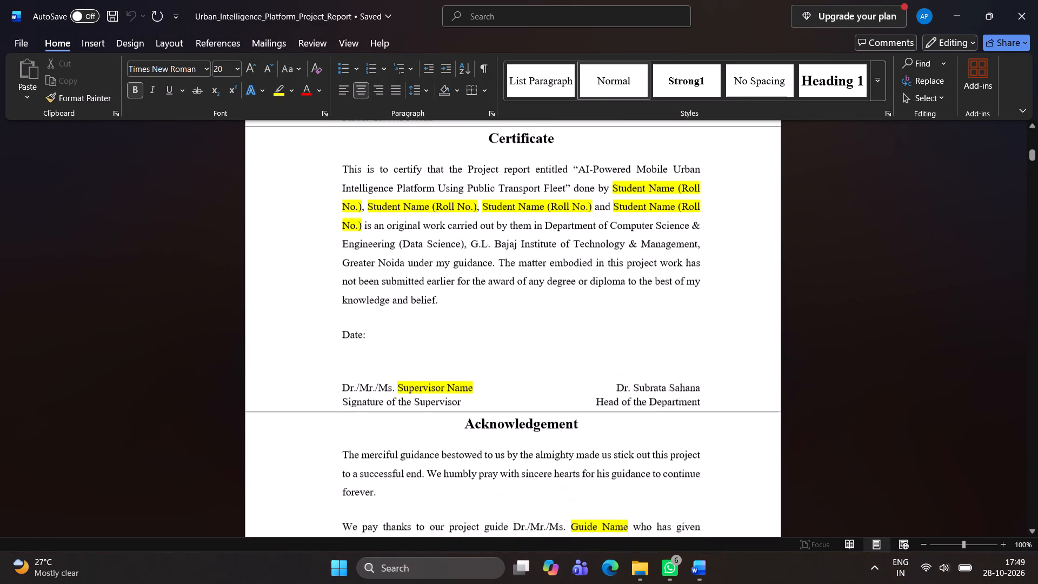
{"action": "scroll", "coordinate": [618, 183], "scroll_direction": "down", "scroll_amount": 2}
{"action": "key", "text": "ctrl+p"}
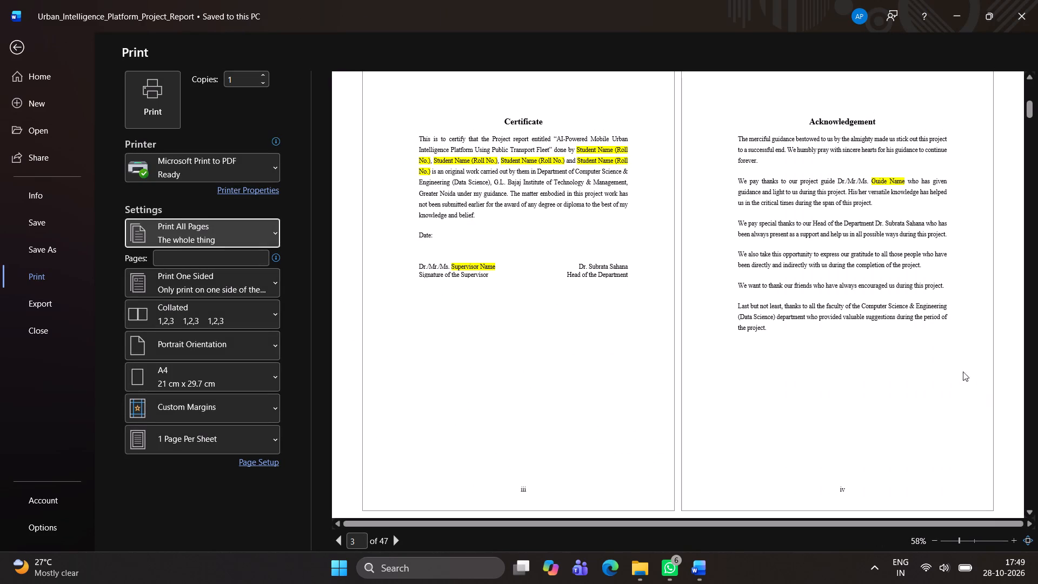
{"action": "left_click", "coordinate": [1012, 537]}
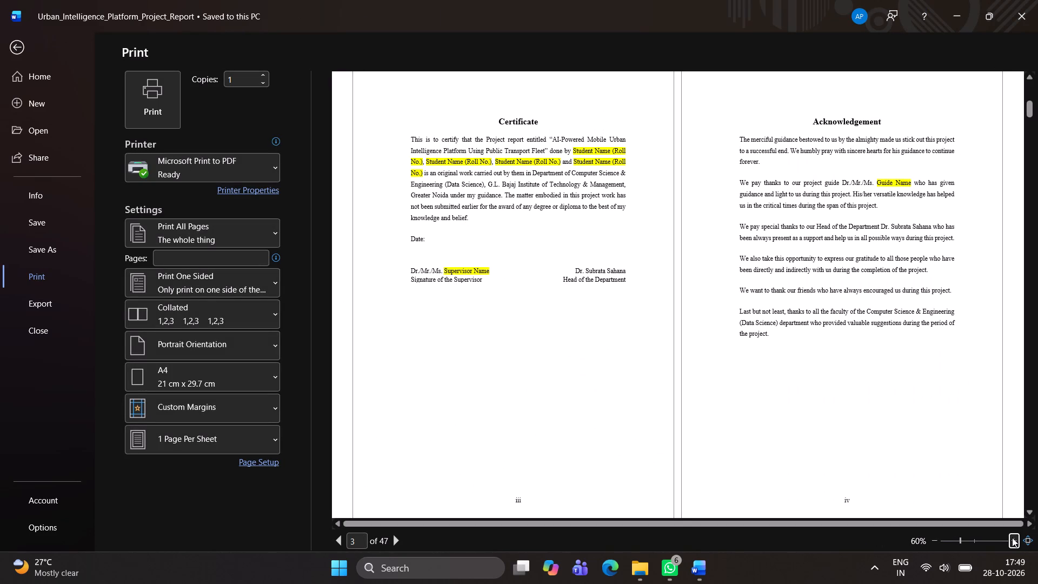
{"action": "triple_click", "coordinate": [1012, 537]}
{"action": "left_click", "coordinate": [1012, 537]}
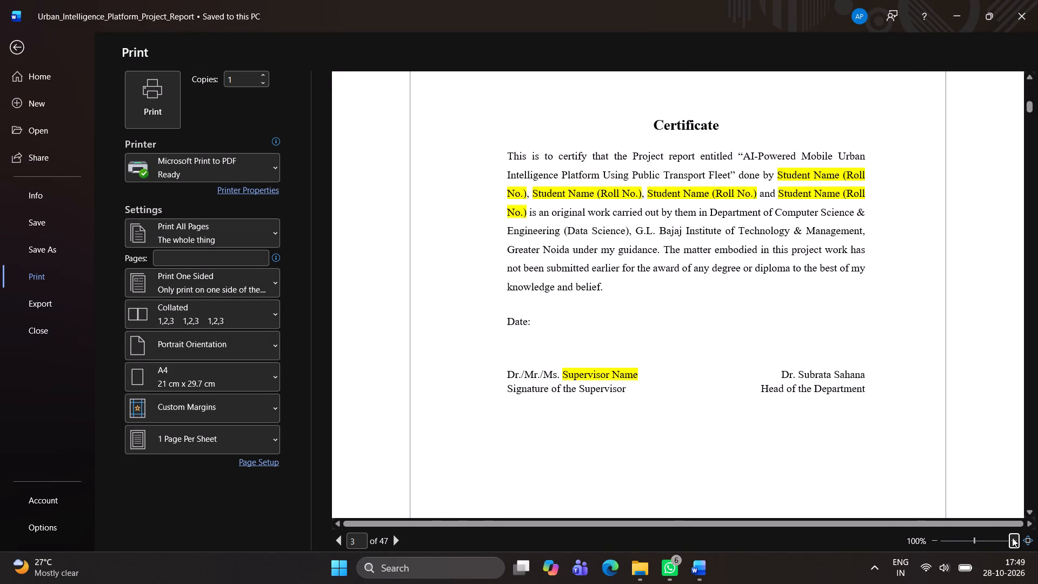
Examine the cover page and Declaration page in the print preview, and return to the document.
{"action": "scroll", "coordinate": [907, 380], "scroll_direction": "up", "scroll_amount": 1}
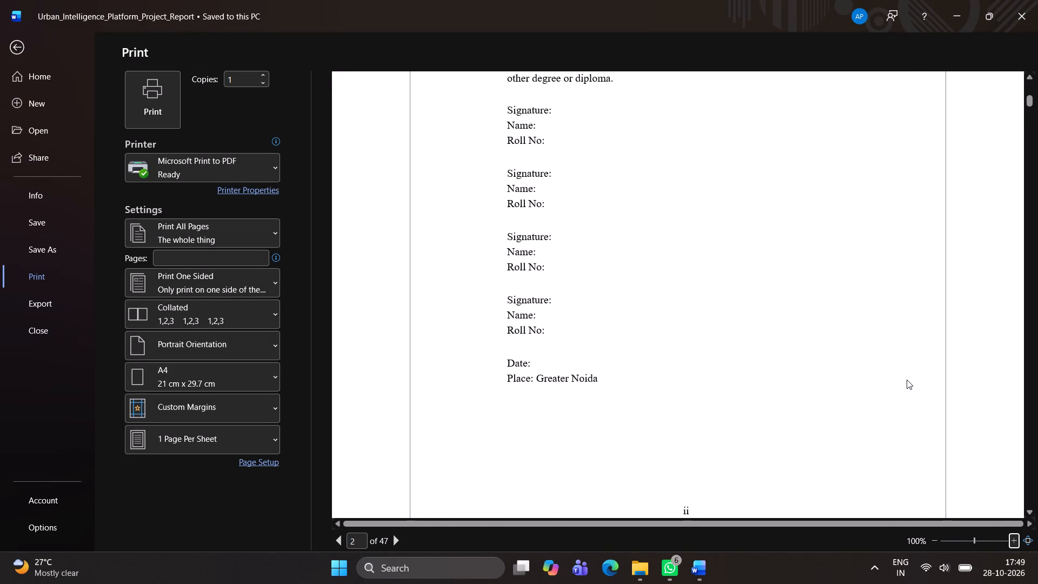
{"action": "scroll", "coordinate": [907, 380], "scroll_direction": "up", "scroll_amount": 11}
{"action": "scroll", "coordinate": [907, 380], "scroll_direction": "down", "scroll_amount": 1}
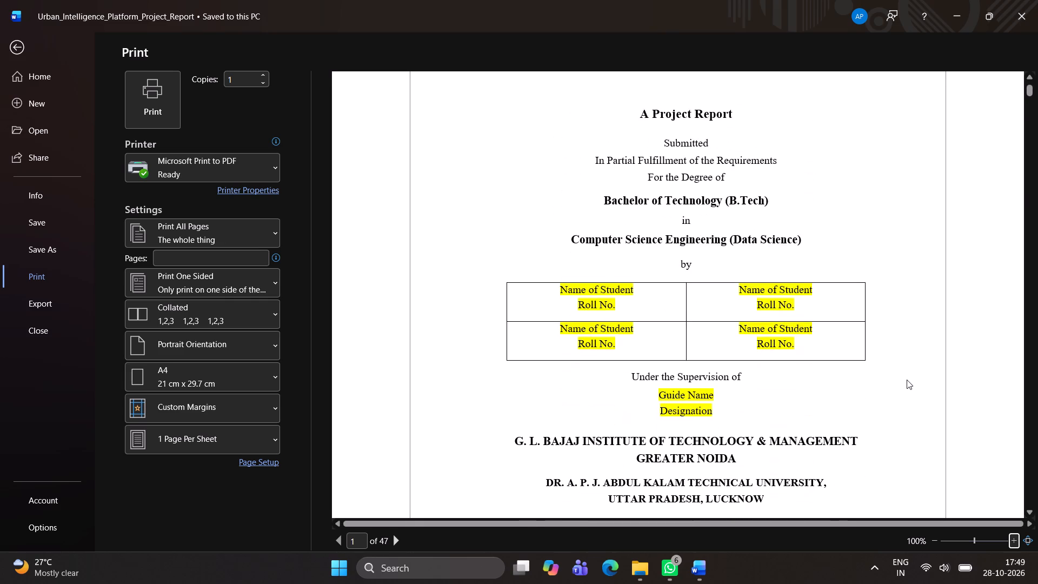
{"action": "scroll", "coordinate": [907, 380], "scroll_direction": "down", "scroll_amount": 1}
{"action": "scroll", "coordinate": [907, 380], "scroll_direction": "up", "scroll_amount": 1}
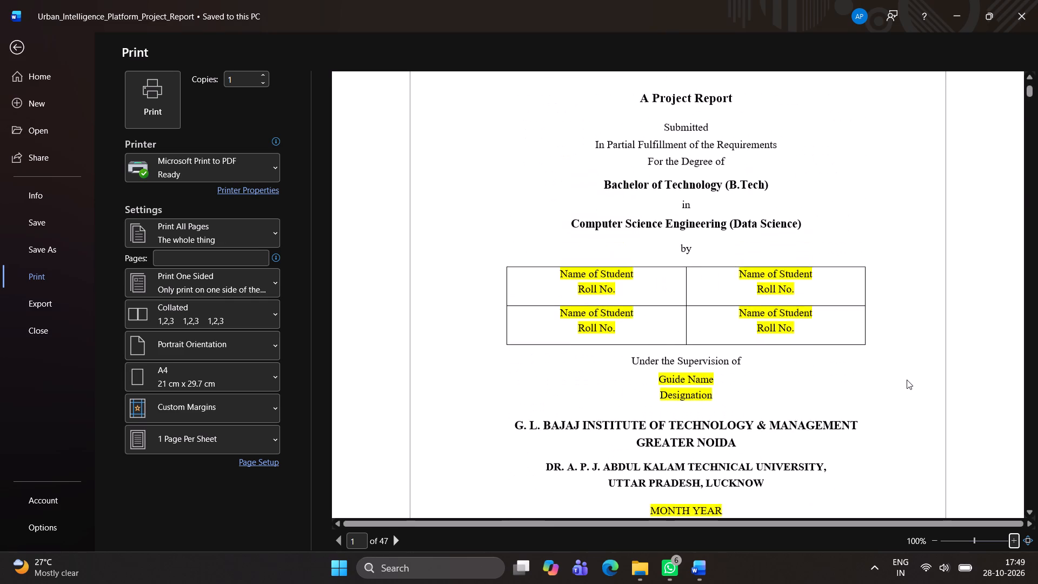
{"action": "scroll", "coordinate": [907, 380], "scroll_direction": "down", "scroll_amount": 3}
{"action": "scroll", "coordinate": [907, 380], "scroll_direction": "up", "scroll_amount": 1}
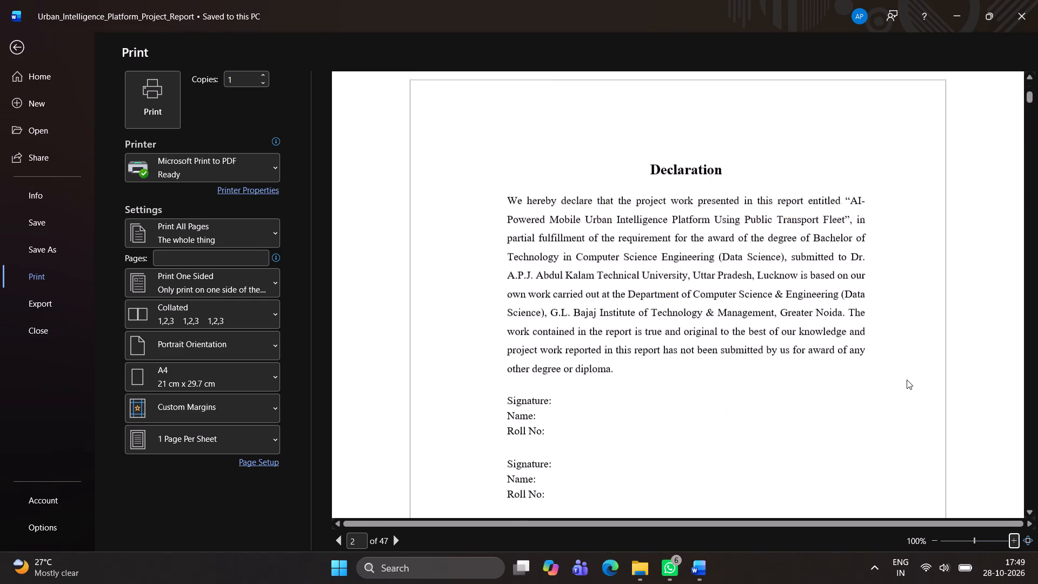
{"action": "scroll", "coordinate": [907, 380], "scroll_direction": "up", "scroll_amount": 3}
{"action": "scroll", "coordinate": [907, 380], "scroll_direction": "down", "scroll_amount": 4}
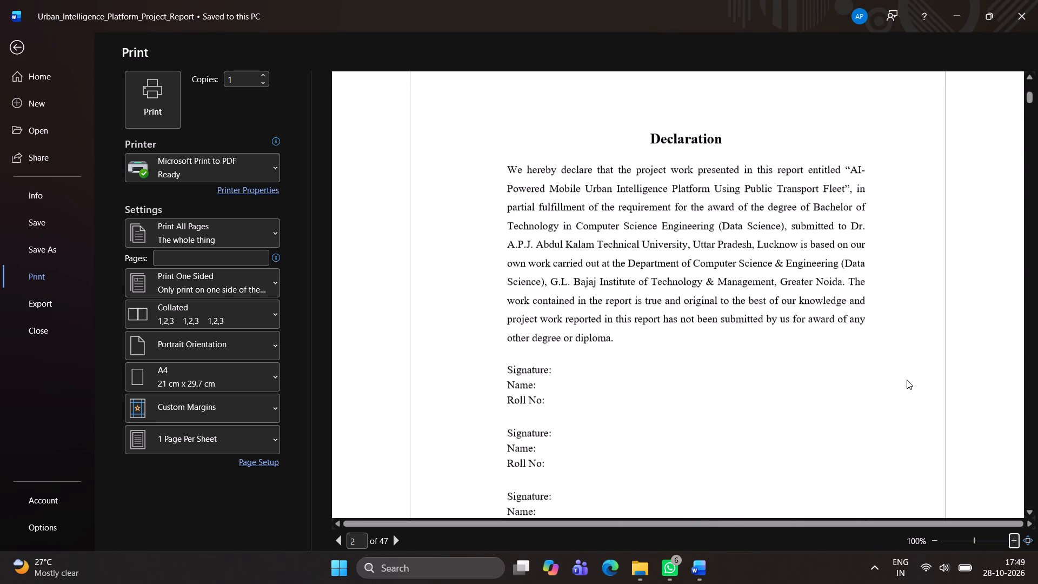
{"action": "scroll", "coordinate": [907, 380], "scroll_direction": "down", "scroll_amount": 2}
{"action": "scroll", "coordinate": [907, 380], "scroll_direction": "up", "scroll_amount": 3}
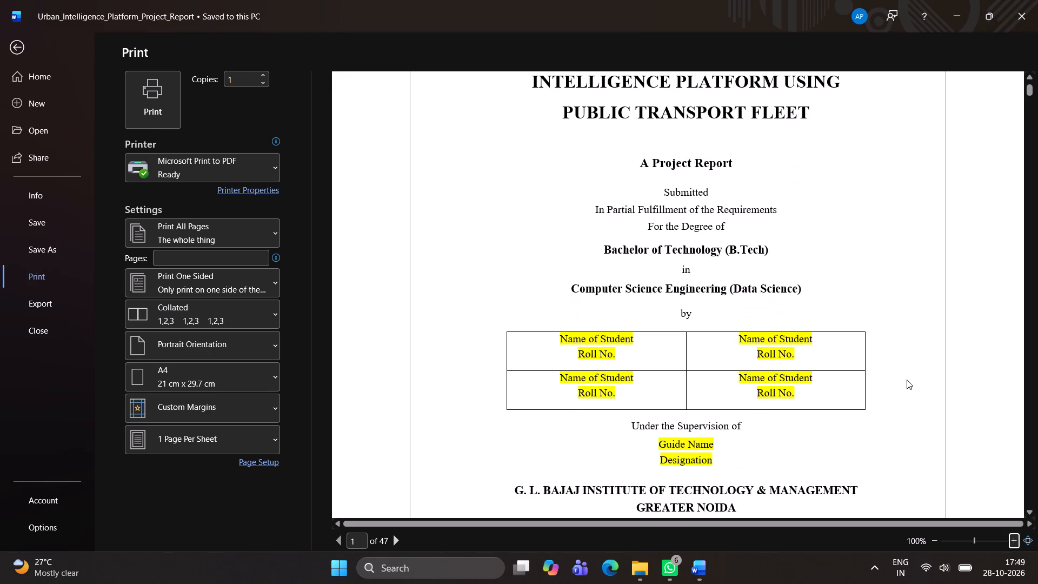
{"action": "scroll", "coordinate": [907, 380], "scroll_direction": "up", "scroll_amount": 4}
{"action": "scroll", "coordinate": [907, 380], "scroll_direction": "down", "scroll_amount": 4}
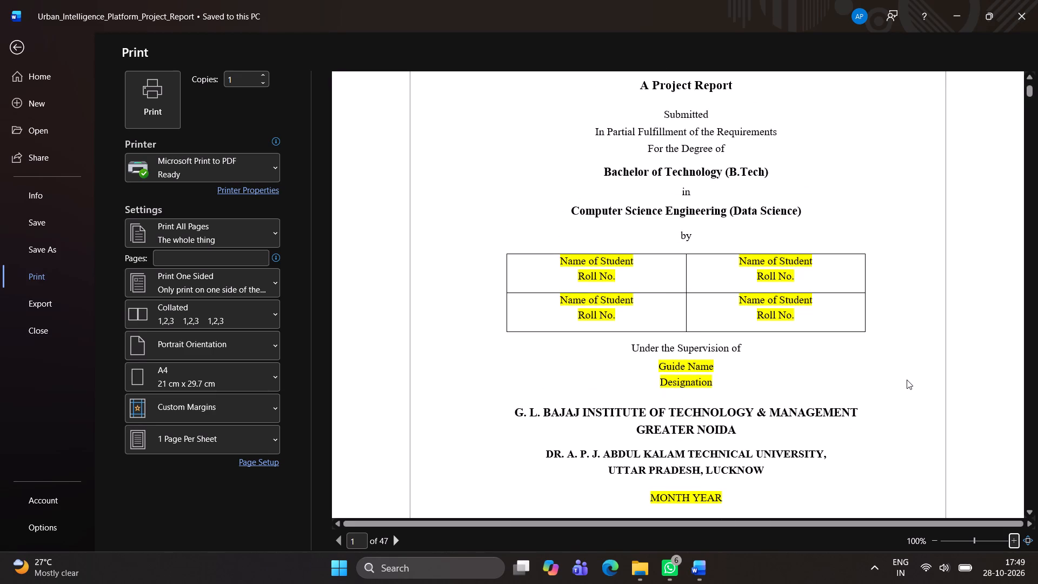
{"action": "scroll", "coordinate": [907, 380], "scroll_direction": "down", "scroll_amount": 2}
{"action": "scroll", "coordinate": [907, 380], "scroll_direction": "up", "scroll_amount": 1}
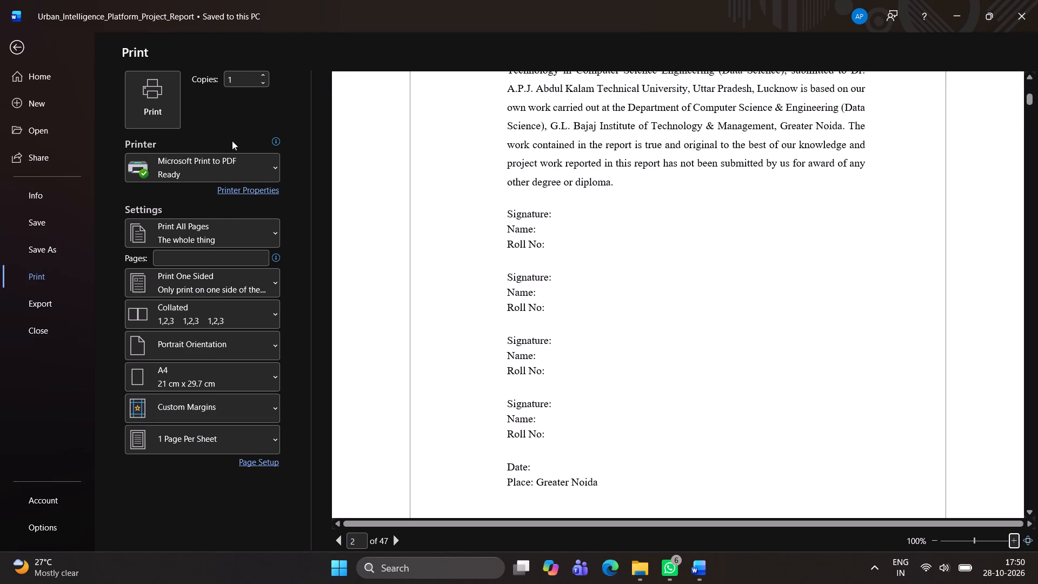
{"action": "left_click", "coordinate": [16, 48]}
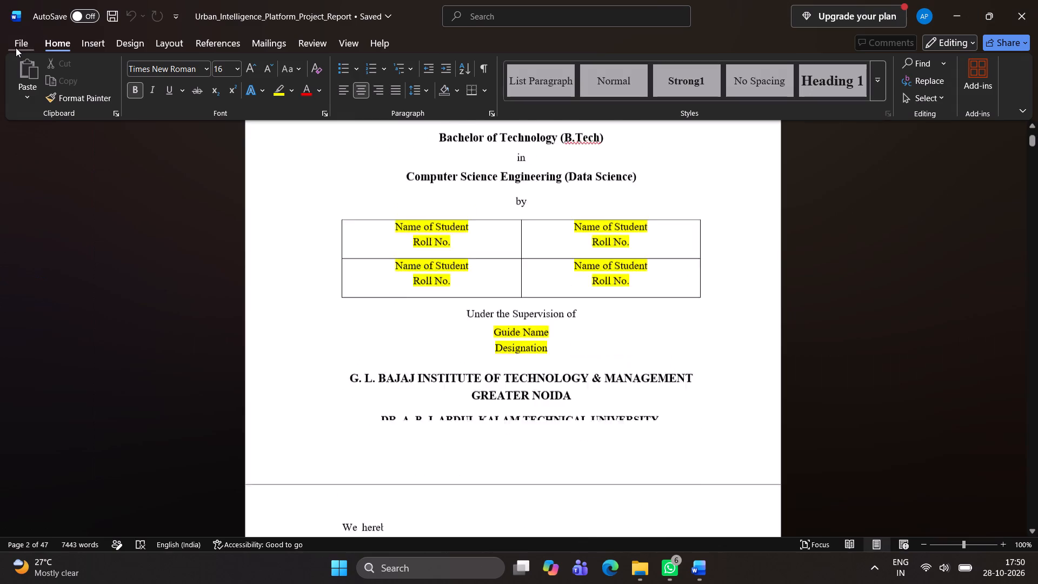
Fill in the first student's name and roll number in the first signature block of the Declaration.
{"action": "scroll", "coordinate": [675, 293], "scroll_direction": "down", "scroll_amount": 1}
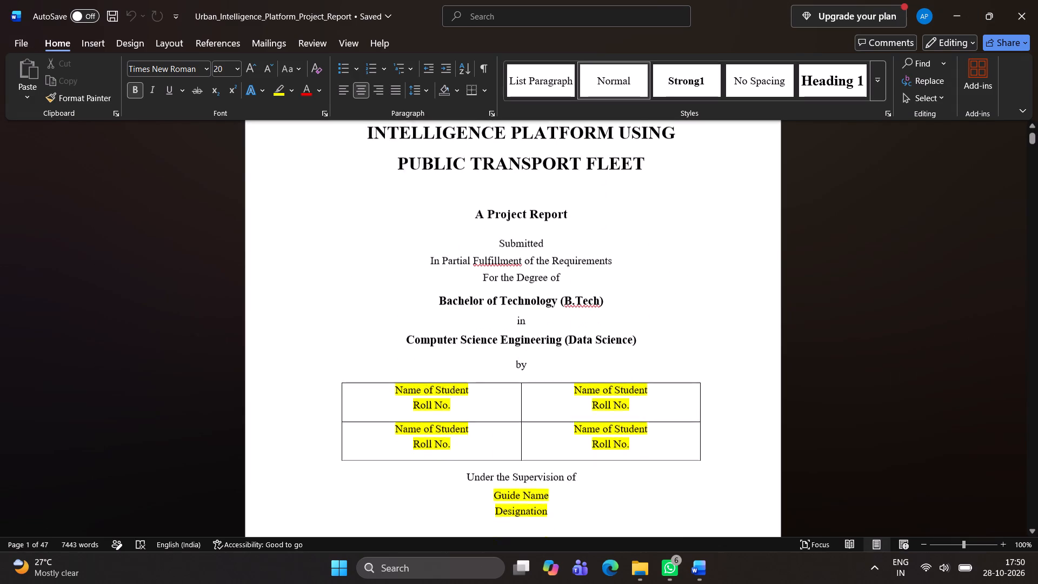
{"action": "scroll", "coordinate": [675, 293], "scroll_direction": "down", "scroll_amount": 3}
{"action": "scroll", "coordinate": [675, 293], "scroll_direction": "up", "scroll_amount": 2}
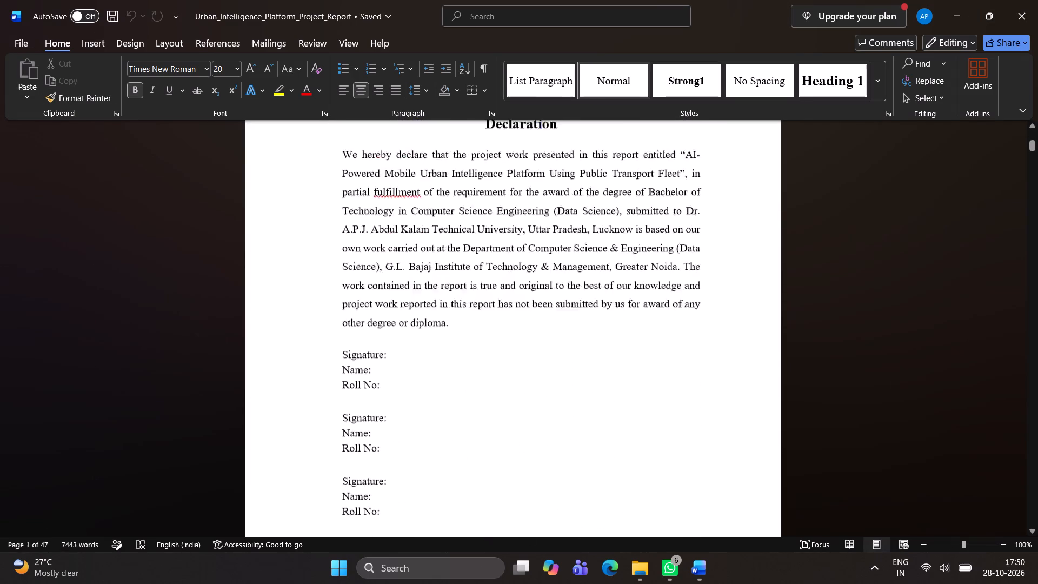
{"action": "scroll", "coordinate": [675, 293], "scroll_direction": "up", "scroll_amount": 2}
{"action": "scroll", "coordinate": [675, 293], "scroll_direction": "down", "scroll_amount": 2}
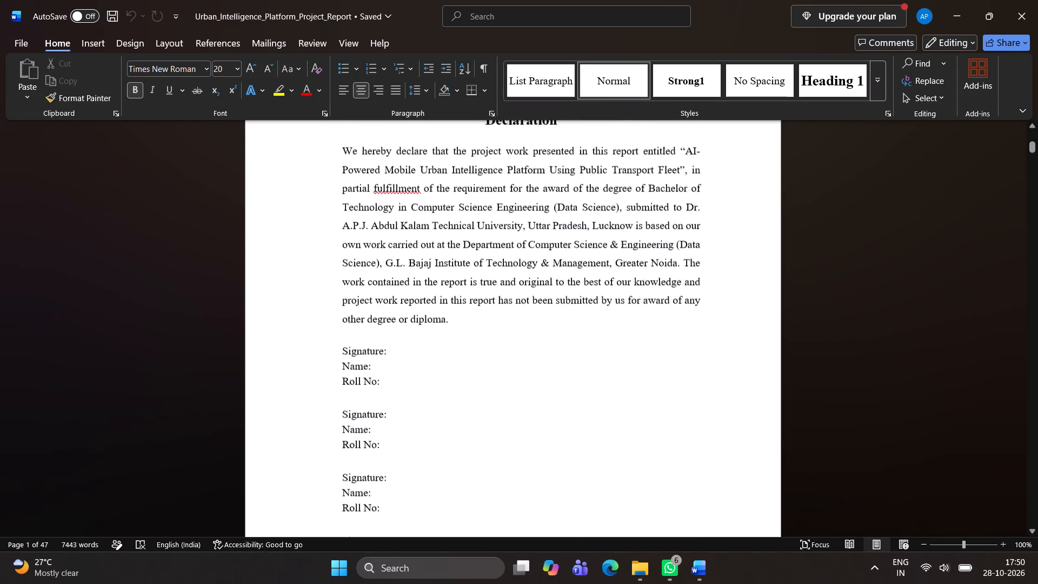
{"action": "scroll", "coordinate": [675, 293], "scroll_direction": "down", "scroll_amount": 2}
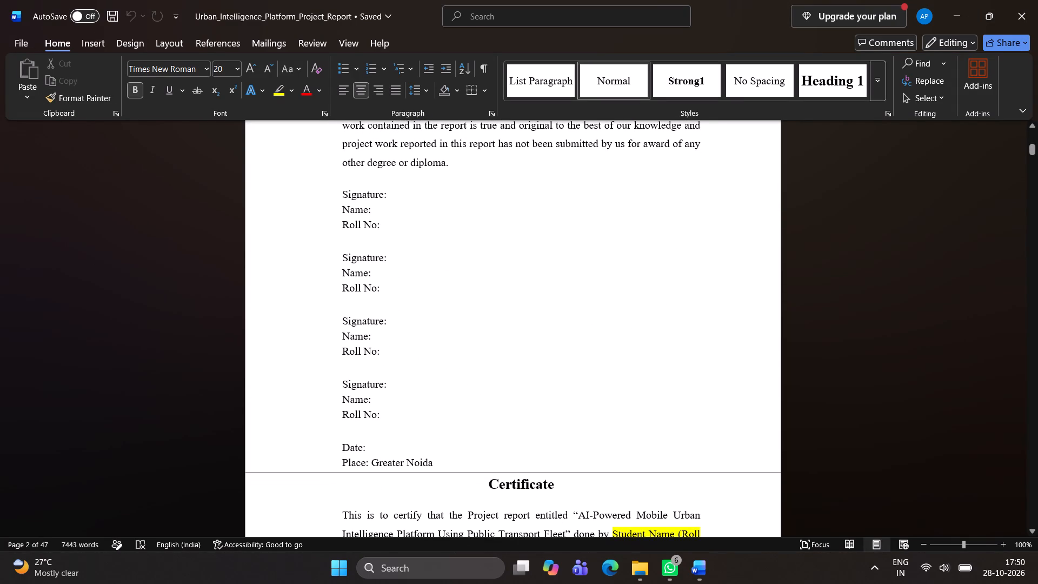
{"action": "left_click", "coordinate": [389, 211]}
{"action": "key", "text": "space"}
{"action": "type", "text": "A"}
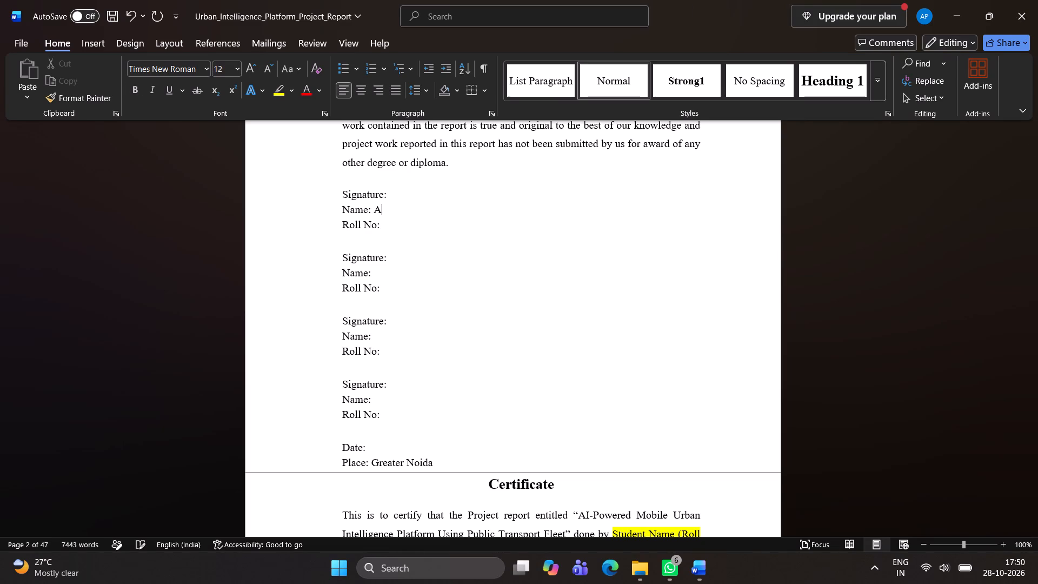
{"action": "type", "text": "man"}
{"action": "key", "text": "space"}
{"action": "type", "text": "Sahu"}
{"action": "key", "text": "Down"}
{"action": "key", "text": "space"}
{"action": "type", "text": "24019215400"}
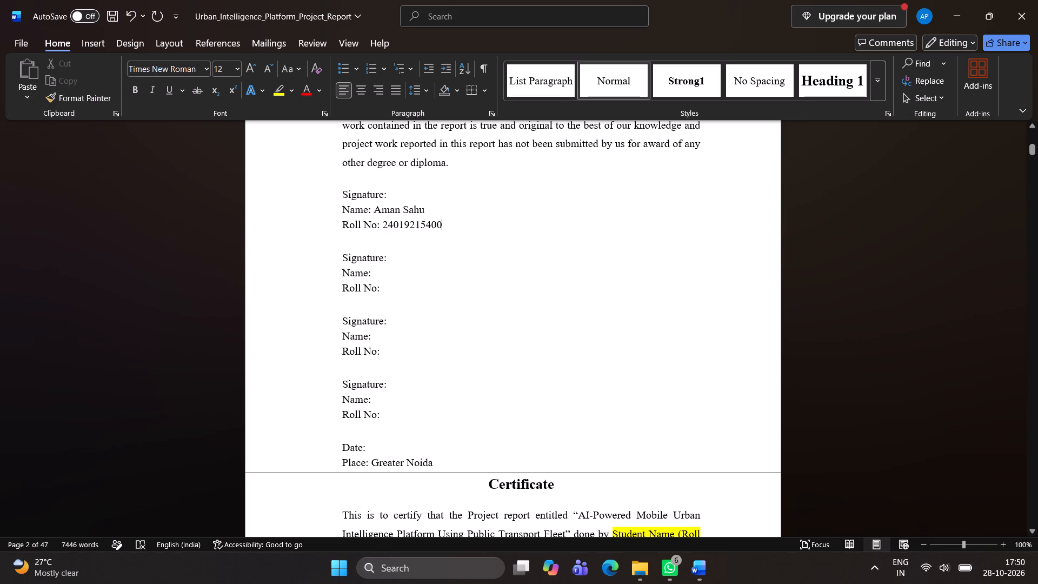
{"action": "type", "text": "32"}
Fill in the second student's name and roll number in the second signature block of the Declaration.
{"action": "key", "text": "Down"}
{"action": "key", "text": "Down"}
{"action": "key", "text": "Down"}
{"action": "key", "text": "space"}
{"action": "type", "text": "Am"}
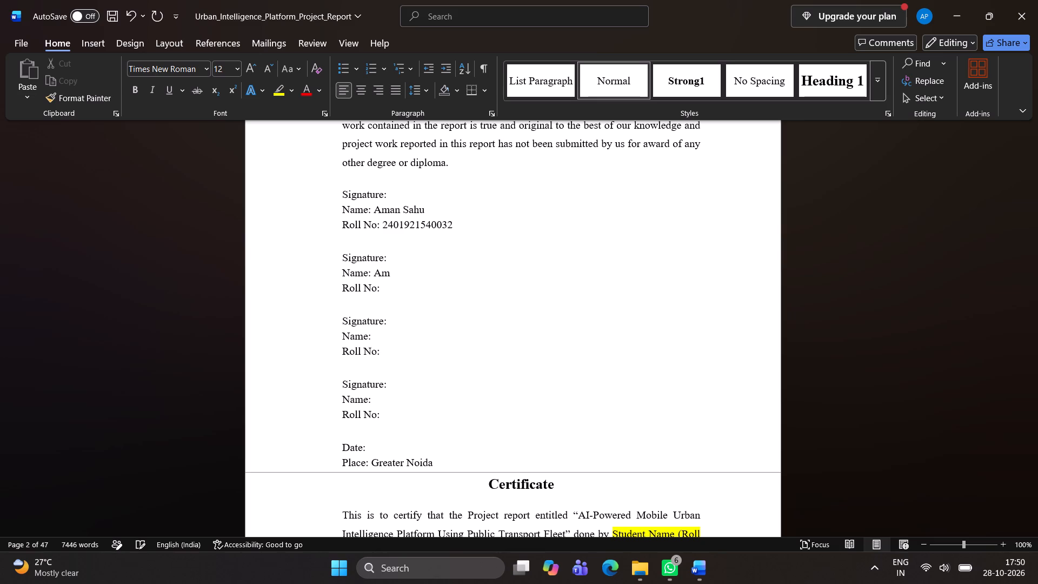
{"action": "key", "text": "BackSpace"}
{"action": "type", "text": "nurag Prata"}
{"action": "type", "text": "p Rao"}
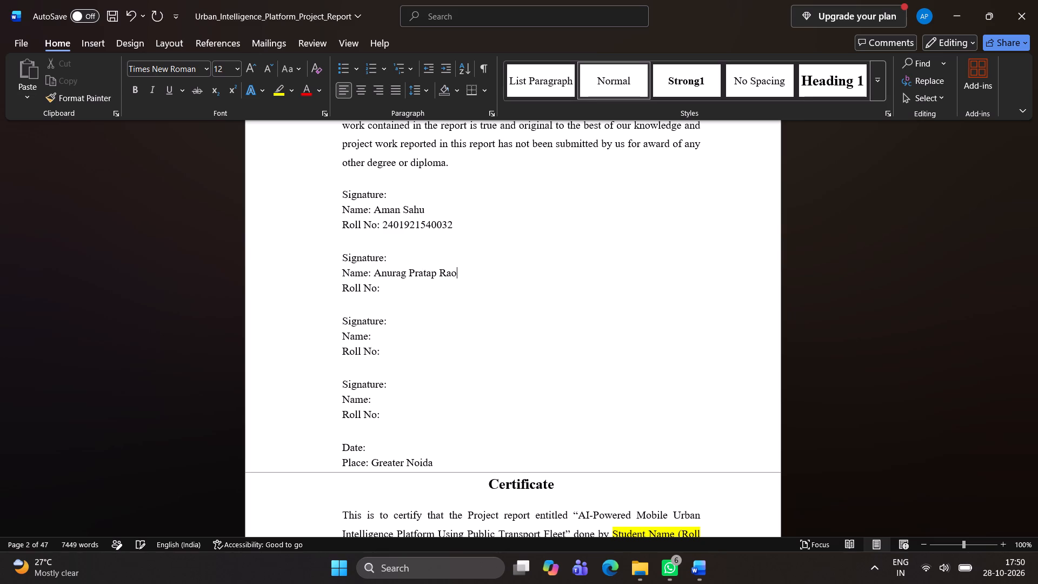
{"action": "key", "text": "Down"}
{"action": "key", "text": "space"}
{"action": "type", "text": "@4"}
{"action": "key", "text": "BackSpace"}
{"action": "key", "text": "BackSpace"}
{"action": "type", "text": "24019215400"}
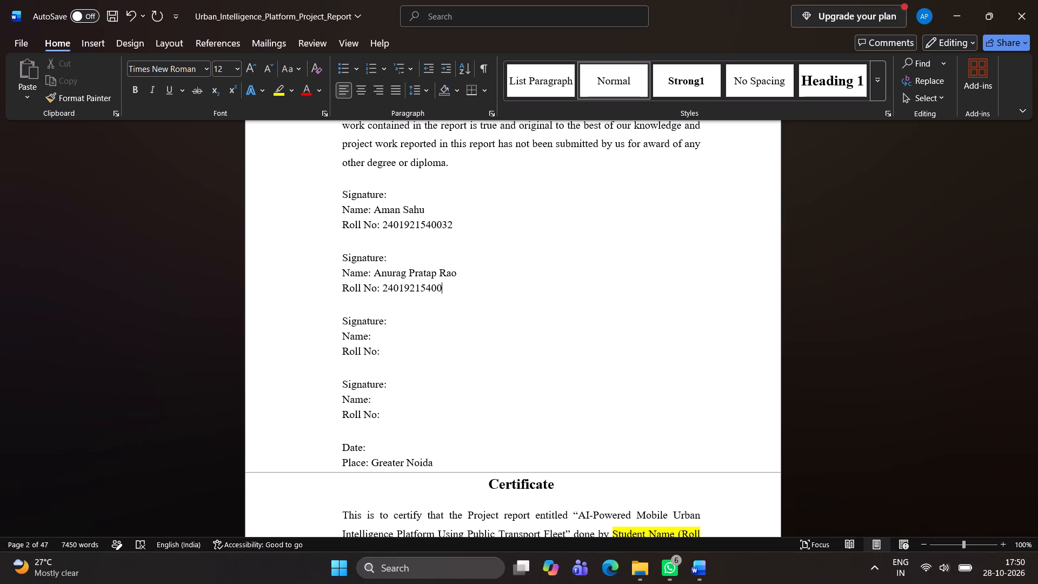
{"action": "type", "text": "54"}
Enter the third student's name in the third signature block of the Declaration.
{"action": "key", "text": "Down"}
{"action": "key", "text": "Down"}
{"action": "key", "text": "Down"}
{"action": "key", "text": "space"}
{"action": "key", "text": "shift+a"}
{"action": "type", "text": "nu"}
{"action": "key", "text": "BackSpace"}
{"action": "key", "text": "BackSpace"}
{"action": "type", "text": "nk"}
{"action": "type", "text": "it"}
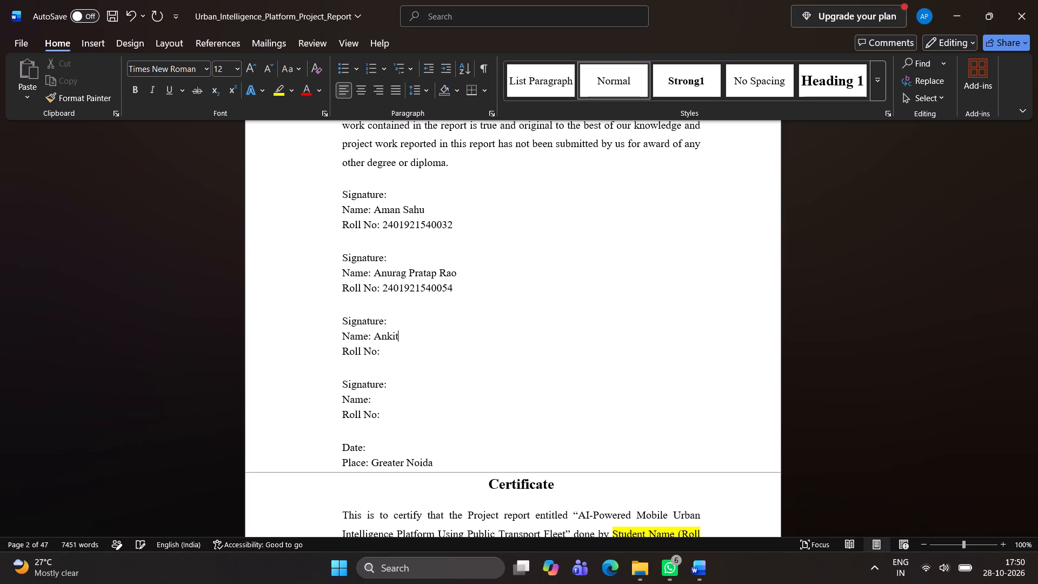
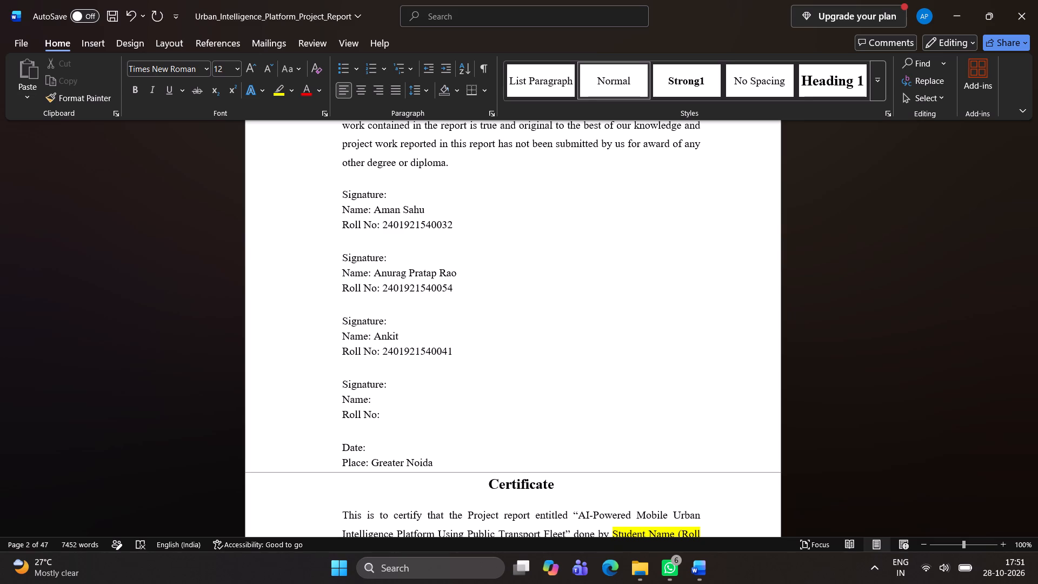
Fill in the fourth student's name and roll number in the fourth signature block of the Declaration.
{"action": "key", "text": "Down"}
{"action": "key", "text": "Down"}
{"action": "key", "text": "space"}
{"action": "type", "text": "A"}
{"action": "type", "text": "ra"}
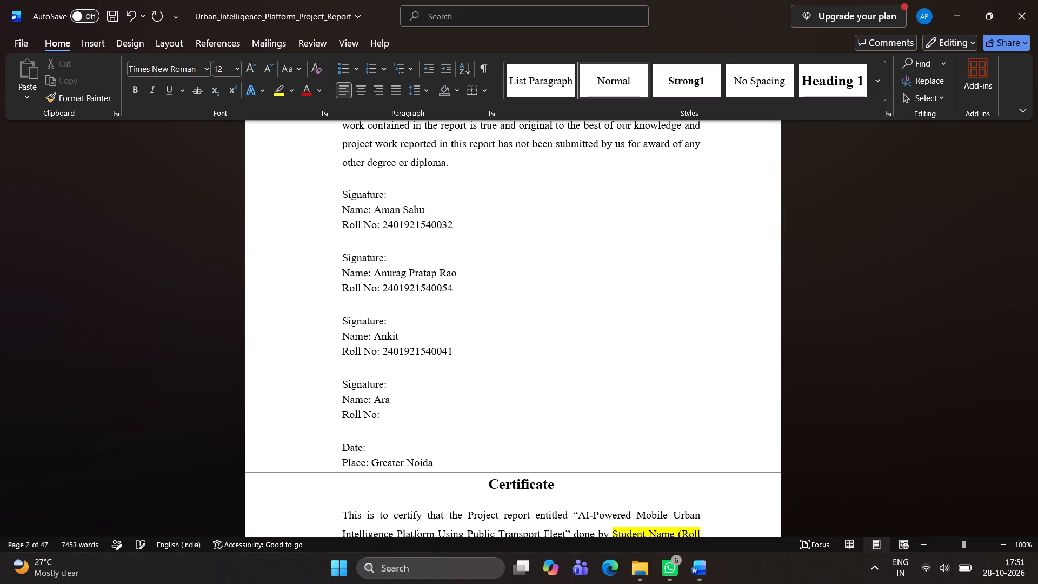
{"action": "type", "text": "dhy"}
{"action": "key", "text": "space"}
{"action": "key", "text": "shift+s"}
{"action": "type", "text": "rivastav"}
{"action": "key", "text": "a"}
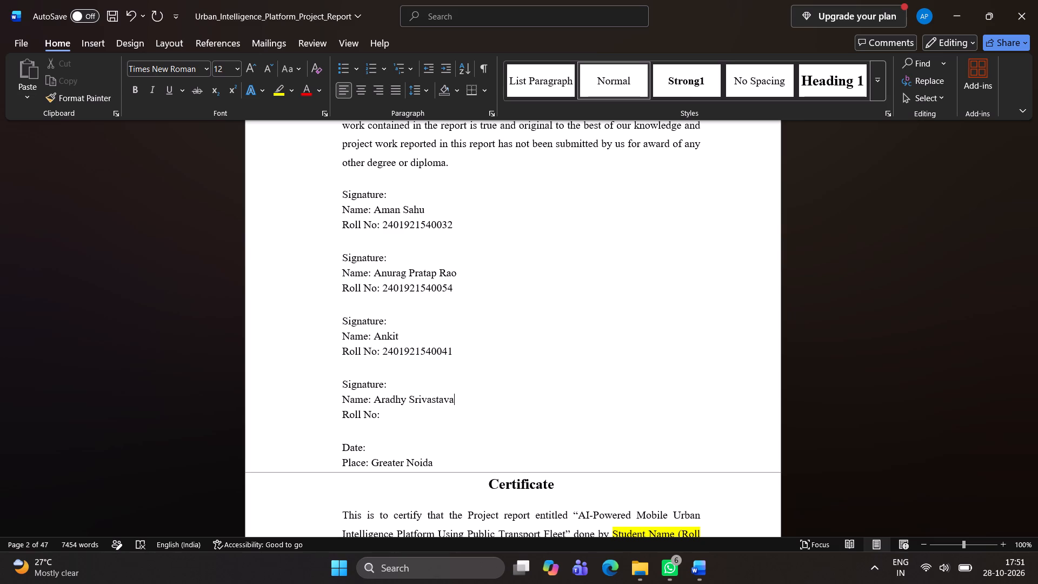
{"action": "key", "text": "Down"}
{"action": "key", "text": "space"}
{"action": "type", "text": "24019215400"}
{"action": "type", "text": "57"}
Enter the date 28/10/2026 in the Date line of the Declaration.
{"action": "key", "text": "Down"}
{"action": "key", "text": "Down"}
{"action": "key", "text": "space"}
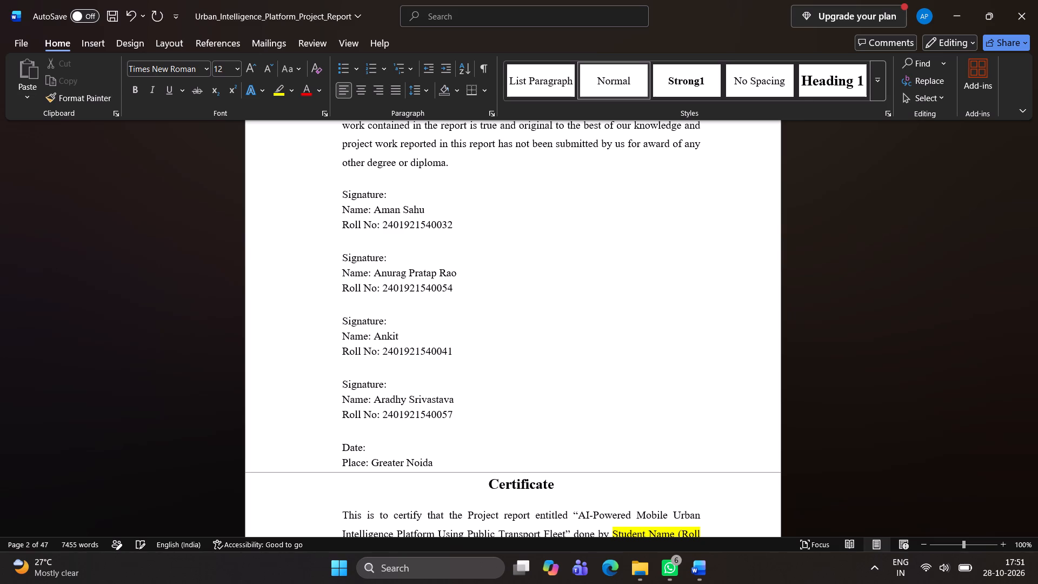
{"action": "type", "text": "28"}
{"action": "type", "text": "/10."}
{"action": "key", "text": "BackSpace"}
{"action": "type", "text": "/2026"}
Replace the first highlighted Student Name placeholder in the Certificate paragraph with the first student's name.
{"action": "scroll", "coordinate": [389, 216], "scroll_direction": "down", "scroll_amount": 2}
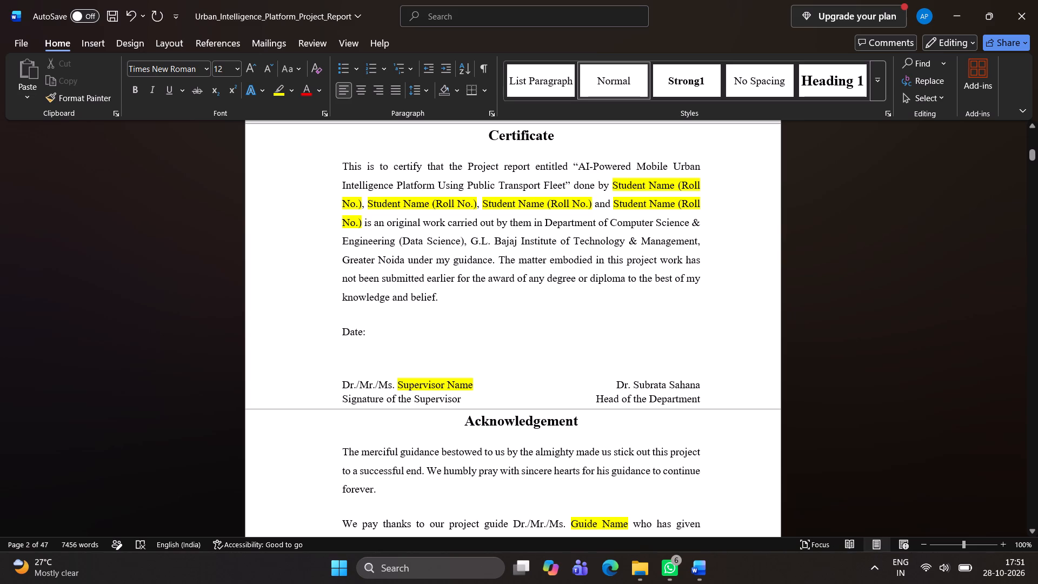
{"action": "left_click_drag", "start_coordinate": [613, 185], "coordinate": [673, 183]}
{"action": "key", "text": "BackSpace"}
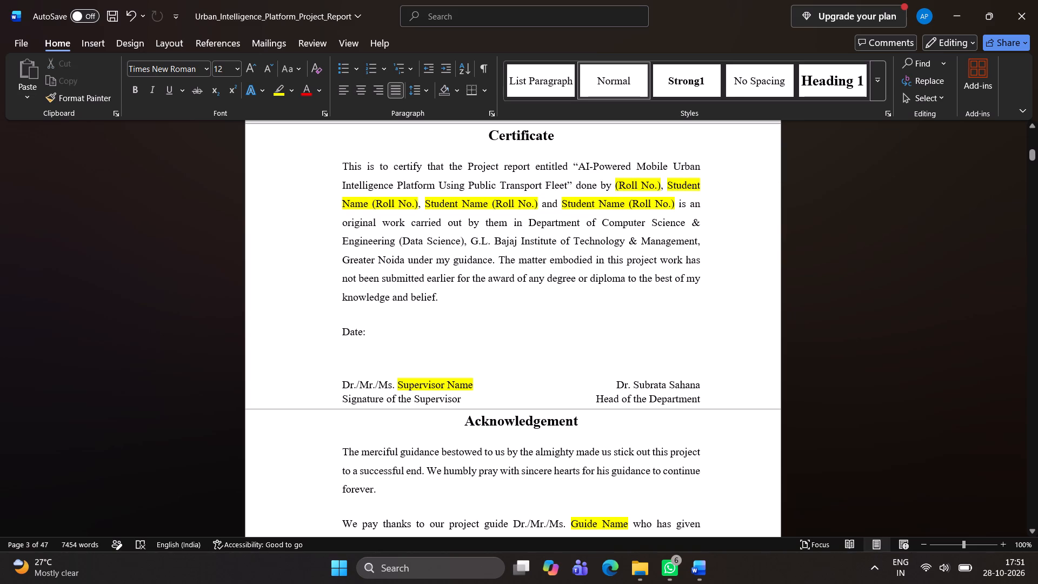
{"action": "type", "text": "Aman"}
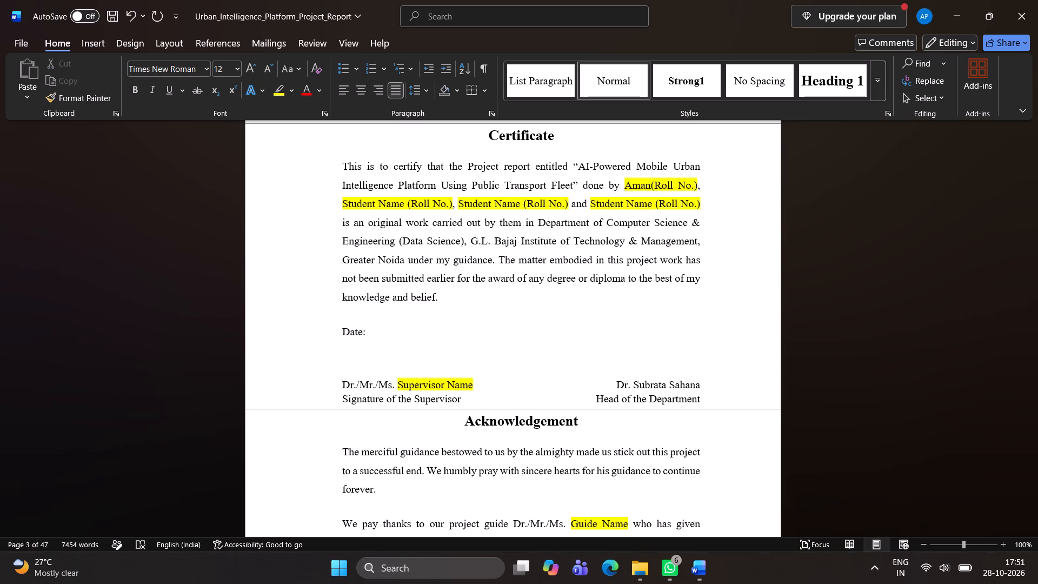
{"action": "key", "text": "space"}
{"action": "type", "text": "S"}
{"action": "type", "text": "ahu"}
Replace the first Roll No. placeholder in the Certificate with the first student's roll number, keeping the parentheses.
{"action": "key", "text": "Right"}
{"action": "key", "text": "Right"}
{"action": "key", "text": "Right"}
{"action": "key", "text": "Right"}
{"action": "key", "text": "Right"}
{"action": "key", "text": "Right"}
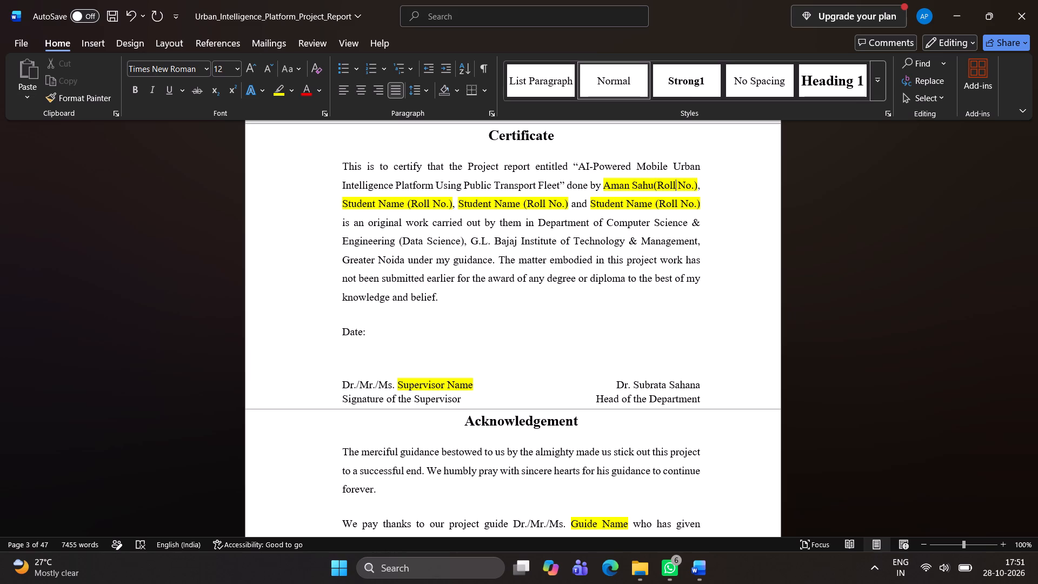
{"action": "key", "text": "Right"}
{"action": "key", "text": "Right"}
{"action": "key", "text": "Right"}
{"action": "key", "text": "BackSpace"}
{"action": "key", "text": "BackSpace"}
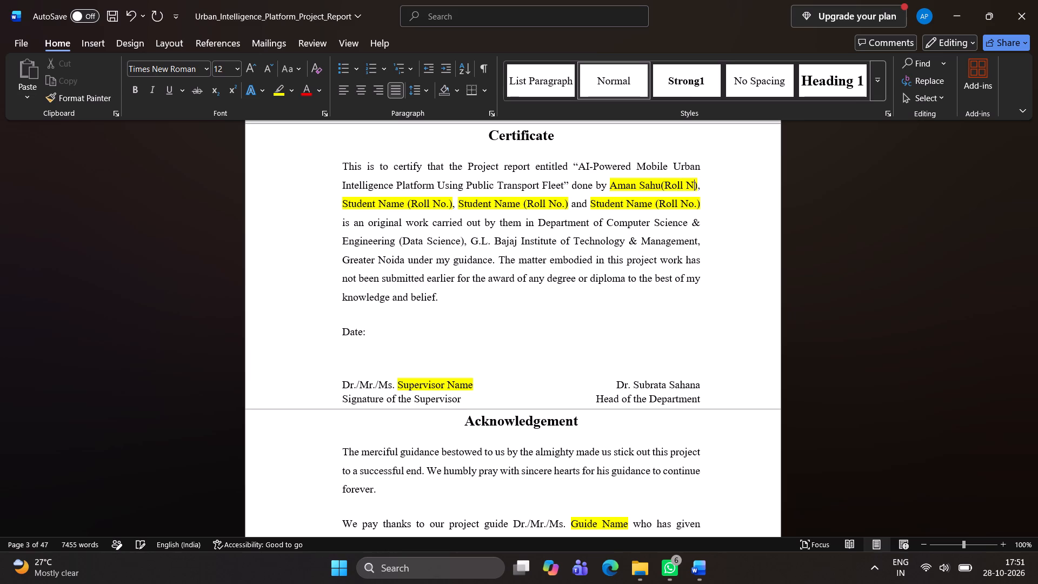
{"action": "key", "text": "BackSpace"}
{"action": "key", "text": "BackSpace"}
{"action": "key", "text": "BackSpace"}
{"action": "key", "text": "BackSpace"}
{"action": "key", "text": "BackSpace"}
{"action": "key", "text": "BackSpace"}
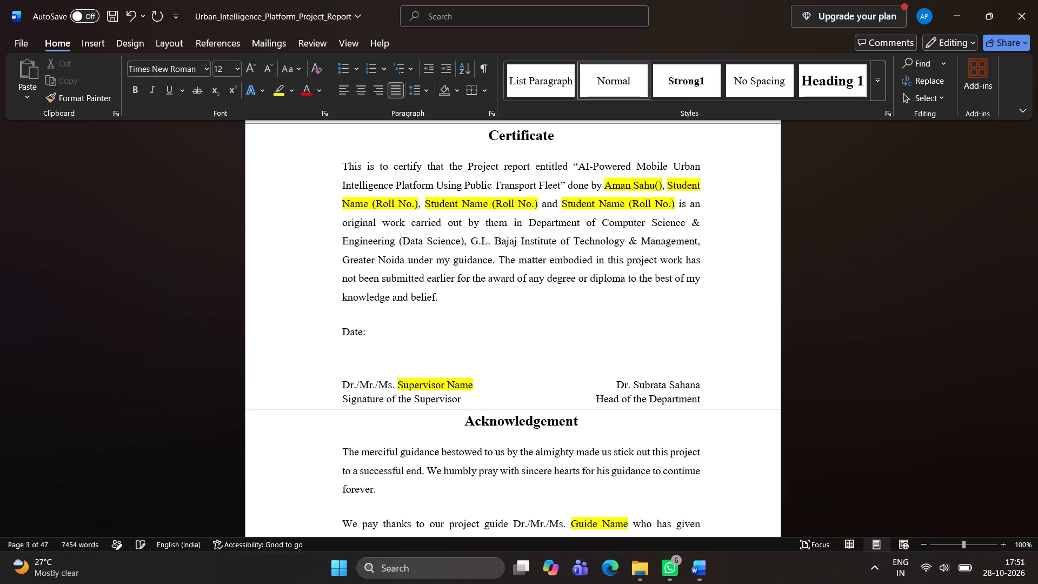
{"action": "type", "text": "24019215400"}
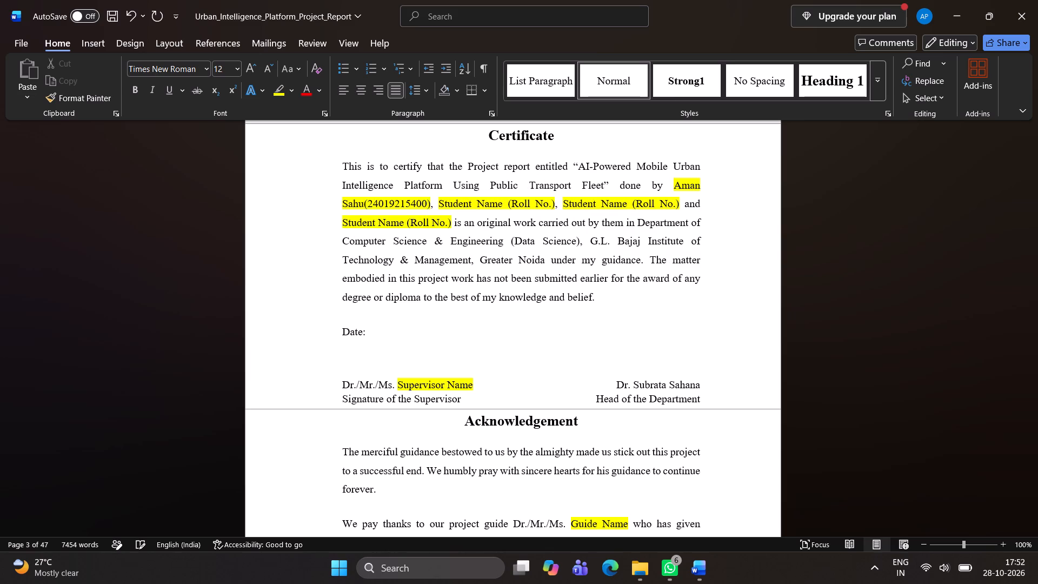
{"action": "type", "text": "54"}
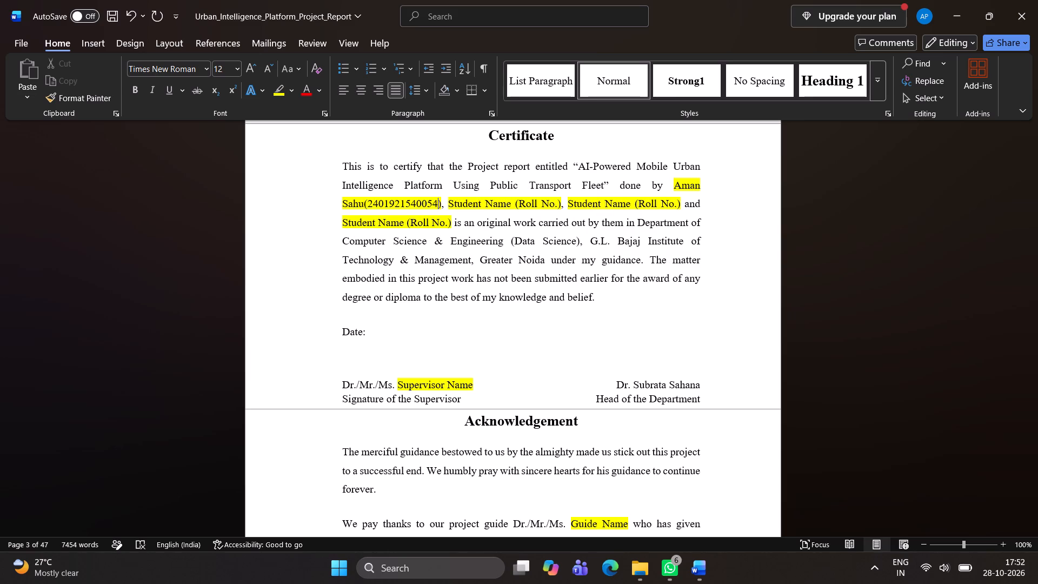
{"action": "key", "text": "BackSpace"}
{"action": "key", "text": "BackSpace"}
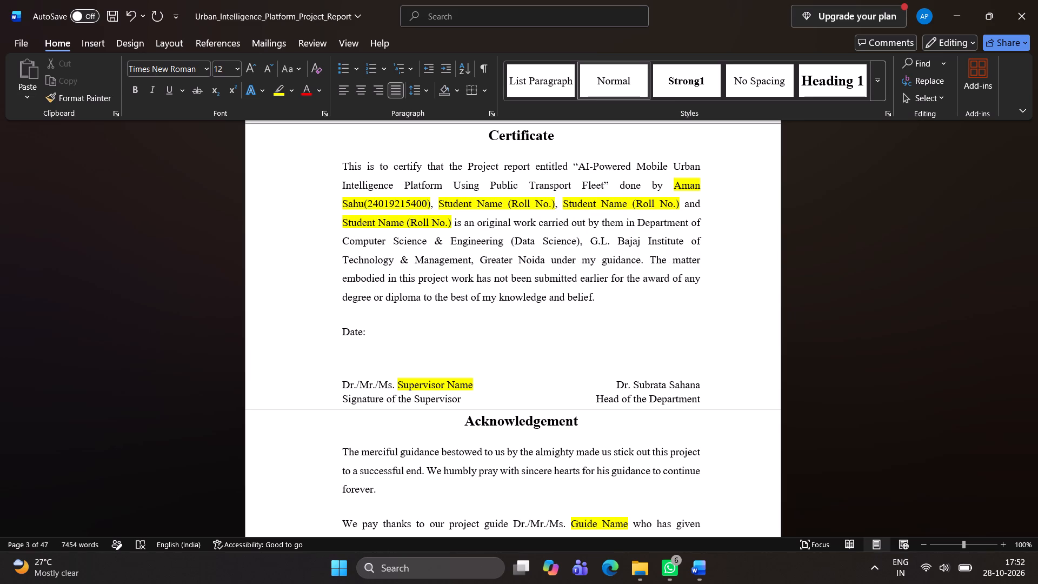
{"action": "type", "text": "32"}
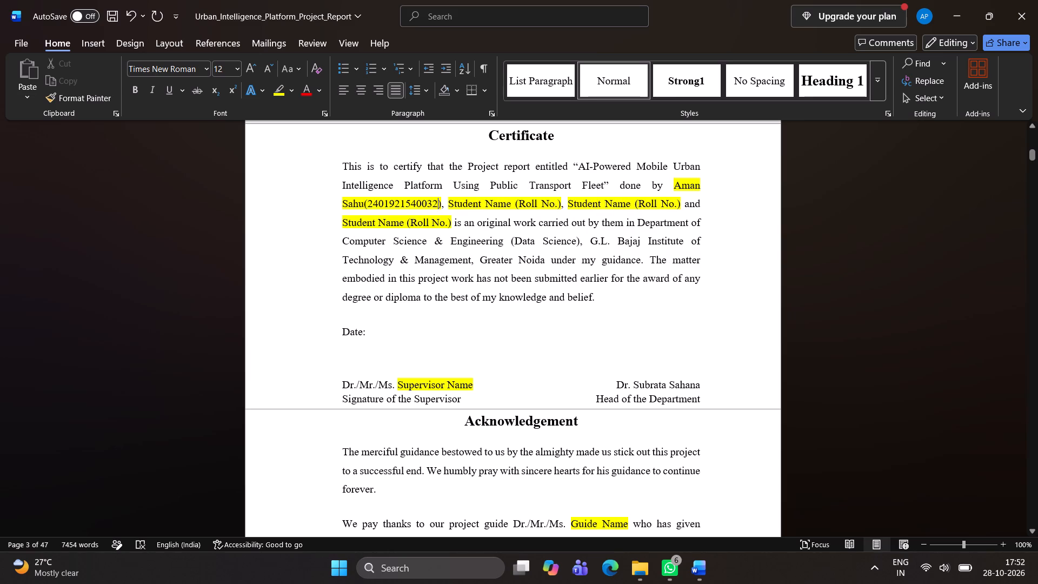
Replace the second student's name placeholder in the Certificate paragraph with the second student's full name.
{"action": "left_click", "coordinate": [511, 204]}
{"action": "key", "text": "BackSpace"}
{"action": "key", "text": "BackSpace"}
{"action": "key", "text": "BackSpace"}
{"action": "key", "text": "BackSpace"}
{"action": "key", "text": "BackSpace"}
{"action": "key", "text": "BackSpace"}
{"action": "key", "text": "BackSpace"}
{"action": "key", "text": "BackSpace"}
{"action": "key", "text": "BackSpace"}
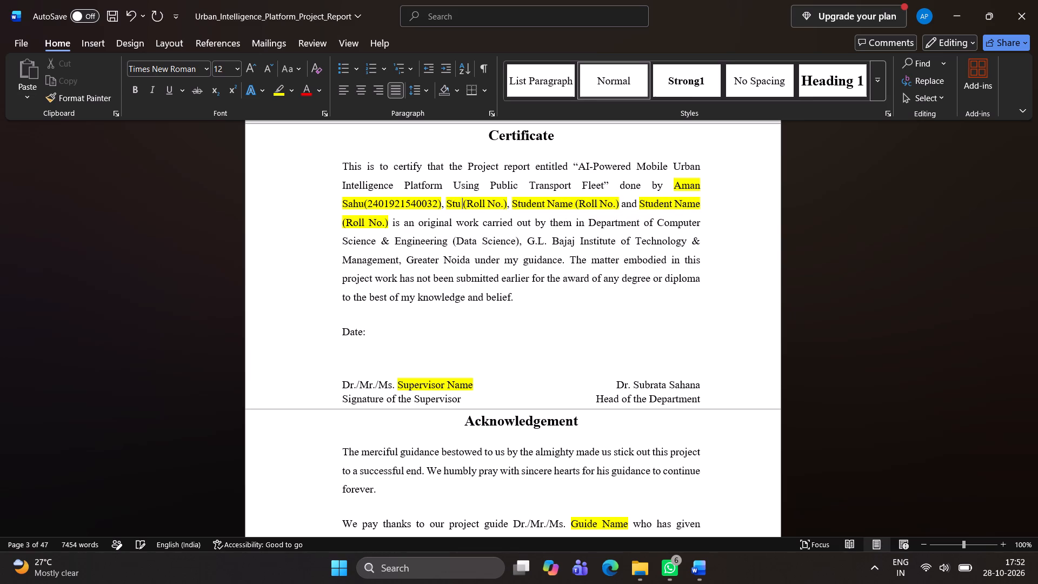
{"action": "key", "text": "BackSpace"}
{"action": "key", "text": "BackSpace"}
{"action": "key", "text": "BackSpace"}
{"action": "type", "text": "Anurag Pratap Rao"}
Replace the second student's Roll No. placeholder in the Certificate with their roll number, keeping the parentheses.
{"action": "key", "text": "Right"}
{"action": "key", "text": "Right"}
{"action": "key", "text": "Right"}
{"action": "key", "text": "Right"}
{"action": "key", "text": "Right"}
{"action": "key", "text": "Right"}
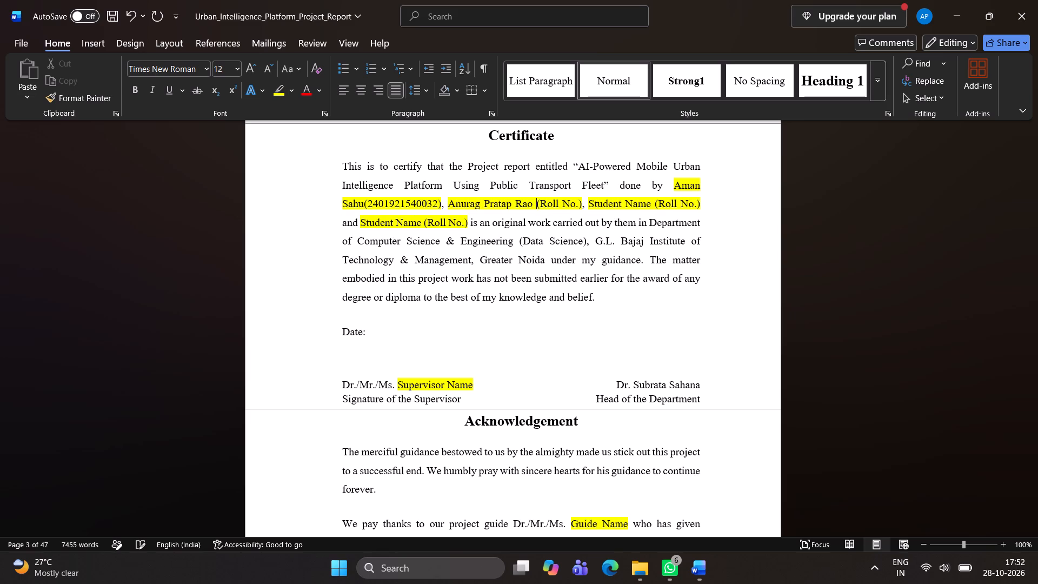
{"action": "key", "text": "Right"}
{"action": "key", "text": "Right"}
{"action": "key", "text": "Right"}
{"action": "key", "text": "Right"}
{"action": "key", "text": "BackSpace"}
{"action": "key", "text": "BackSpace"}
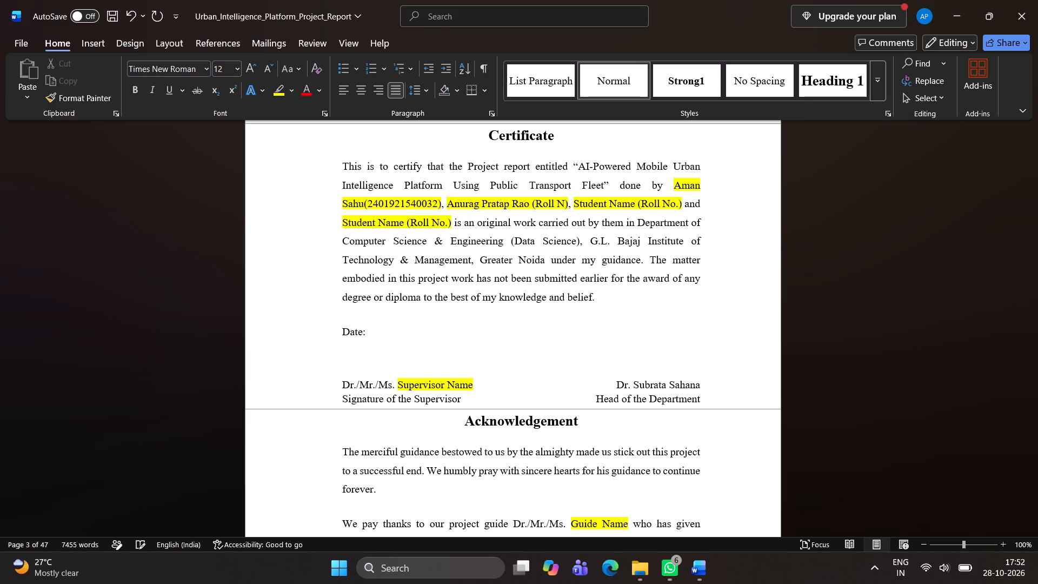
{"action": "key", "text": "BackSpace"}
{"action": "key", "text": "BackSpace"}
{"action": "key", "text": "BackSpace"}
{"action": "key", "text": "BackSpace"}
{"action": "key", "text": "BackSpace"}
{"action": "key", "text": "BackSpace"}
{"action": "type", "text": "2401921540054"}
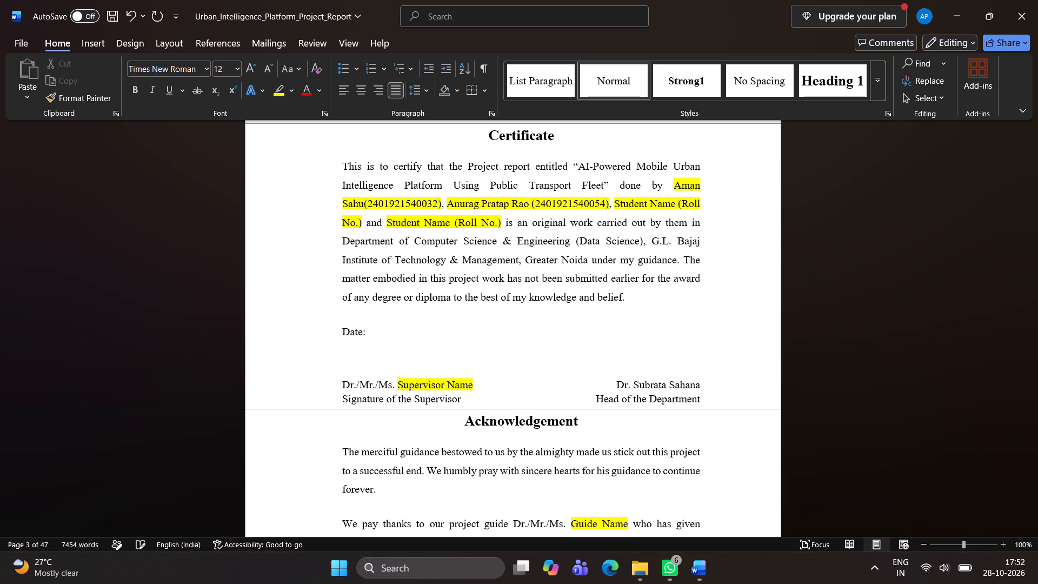
Replace the third student's name placeholder in the Certificate paragraph with the third student's name.
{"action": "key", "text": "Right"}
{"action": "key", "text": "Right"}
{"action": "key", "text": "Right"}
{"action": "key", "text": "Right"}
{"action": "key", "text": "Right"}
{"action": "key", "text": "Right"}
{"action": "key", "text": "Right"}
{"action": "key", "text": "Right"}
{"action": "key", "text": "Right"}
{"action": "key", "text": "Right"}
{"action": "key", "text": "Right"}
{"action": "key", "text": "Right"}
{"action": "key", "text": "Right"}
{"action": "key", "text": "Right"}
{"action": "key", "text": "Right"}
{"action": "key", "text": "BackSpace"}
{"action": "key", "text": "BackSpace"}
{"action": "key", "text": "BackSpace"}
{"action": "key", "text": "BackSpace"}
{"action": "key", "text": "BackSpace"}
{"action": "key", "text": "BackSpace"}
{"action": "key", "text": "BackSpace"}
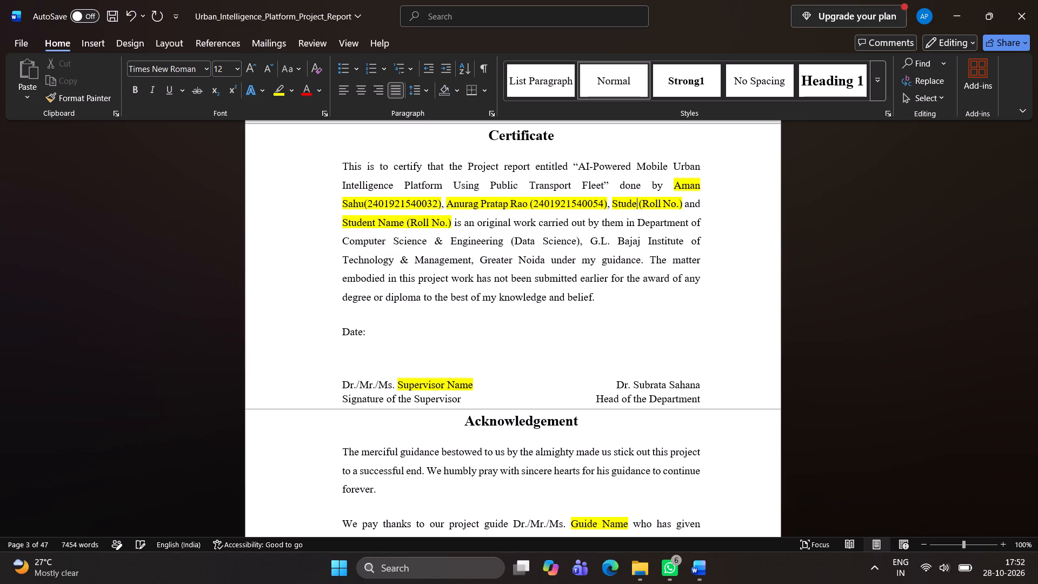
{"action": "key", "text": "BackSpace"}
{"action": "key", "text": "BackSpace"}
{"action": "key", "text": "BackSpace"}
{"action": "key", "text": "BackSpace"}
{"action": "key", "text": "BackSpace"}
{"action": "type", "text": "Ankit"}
Replace the third student's Roll No. placeholder in the Certificate with their roll number, keeping the parentheses.
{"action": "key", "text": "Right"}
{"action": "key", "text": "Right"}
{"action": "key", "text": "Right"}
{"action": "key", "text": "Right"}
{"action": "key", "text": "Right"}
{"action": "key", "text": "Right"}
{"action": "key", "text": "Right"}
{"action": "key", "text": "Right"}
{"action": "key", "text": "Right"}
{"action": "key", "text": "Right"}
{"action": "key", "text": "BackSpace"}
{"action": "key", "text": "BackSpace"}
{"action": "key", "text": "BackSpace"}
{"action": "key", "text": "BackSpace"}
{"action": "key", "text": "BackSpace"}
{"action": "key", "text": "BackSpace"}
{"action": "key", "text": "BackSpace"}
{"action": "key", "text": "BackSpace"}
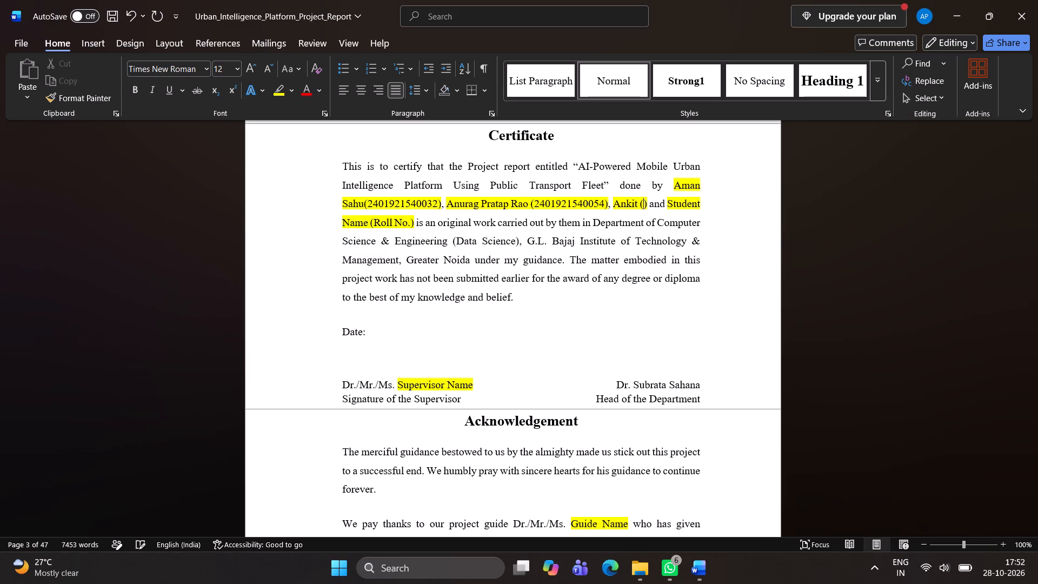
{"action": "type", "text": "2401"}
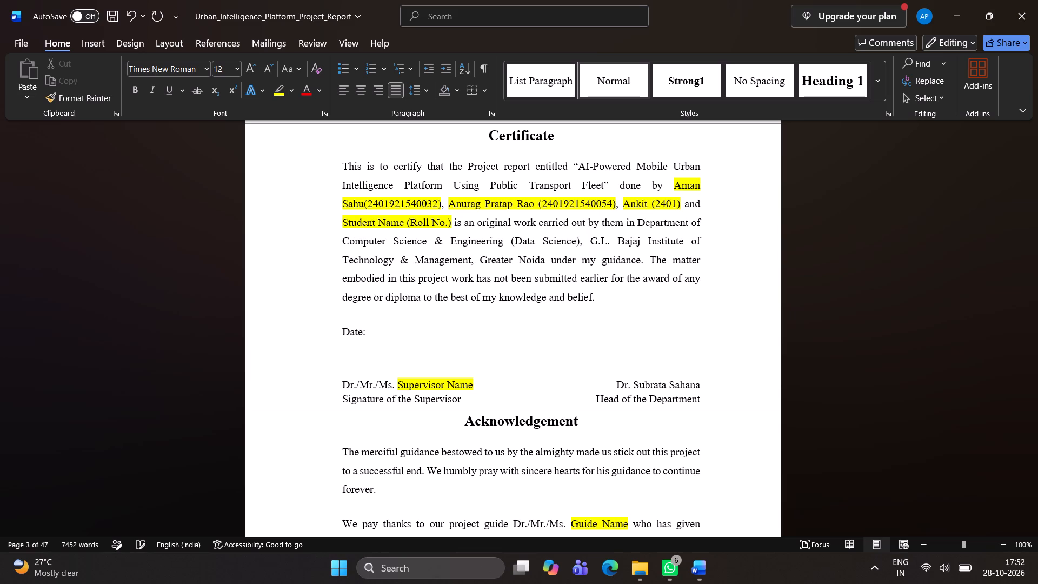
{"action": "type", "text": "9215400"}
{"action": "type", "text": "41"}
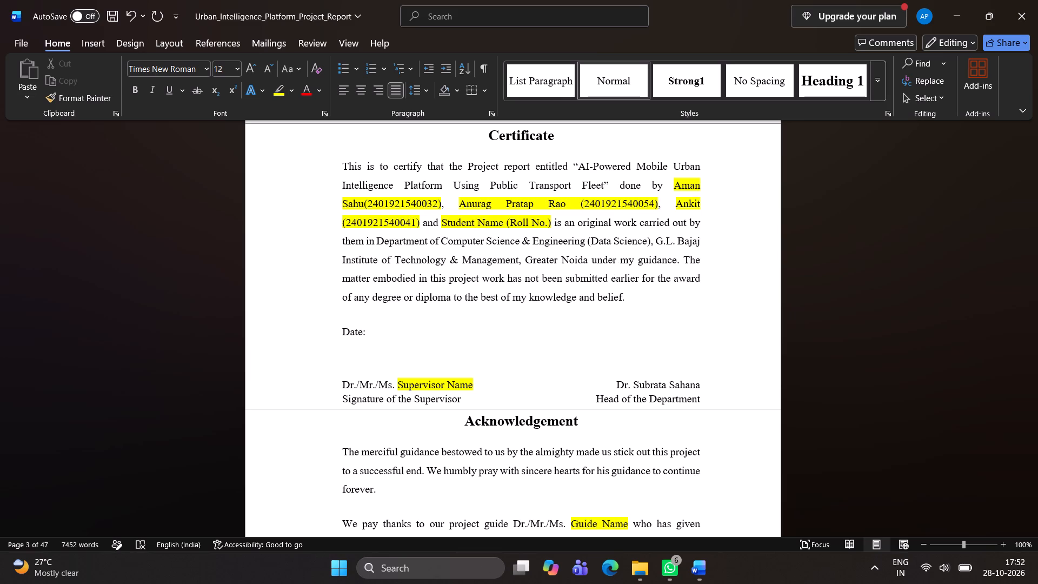
Replace the fourth student's name placeholder in the Certificate paragraph with the fourth student's full name.
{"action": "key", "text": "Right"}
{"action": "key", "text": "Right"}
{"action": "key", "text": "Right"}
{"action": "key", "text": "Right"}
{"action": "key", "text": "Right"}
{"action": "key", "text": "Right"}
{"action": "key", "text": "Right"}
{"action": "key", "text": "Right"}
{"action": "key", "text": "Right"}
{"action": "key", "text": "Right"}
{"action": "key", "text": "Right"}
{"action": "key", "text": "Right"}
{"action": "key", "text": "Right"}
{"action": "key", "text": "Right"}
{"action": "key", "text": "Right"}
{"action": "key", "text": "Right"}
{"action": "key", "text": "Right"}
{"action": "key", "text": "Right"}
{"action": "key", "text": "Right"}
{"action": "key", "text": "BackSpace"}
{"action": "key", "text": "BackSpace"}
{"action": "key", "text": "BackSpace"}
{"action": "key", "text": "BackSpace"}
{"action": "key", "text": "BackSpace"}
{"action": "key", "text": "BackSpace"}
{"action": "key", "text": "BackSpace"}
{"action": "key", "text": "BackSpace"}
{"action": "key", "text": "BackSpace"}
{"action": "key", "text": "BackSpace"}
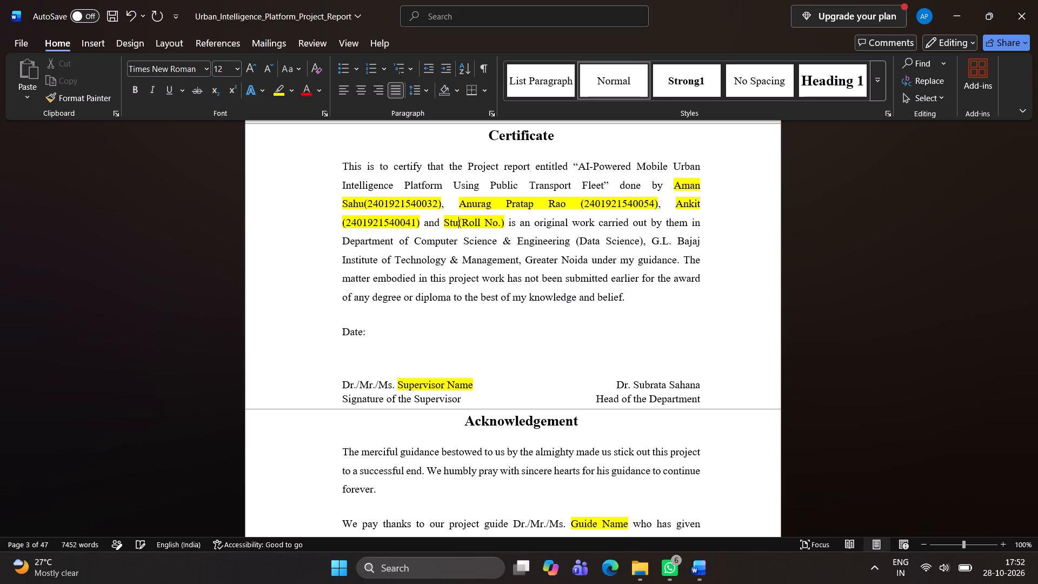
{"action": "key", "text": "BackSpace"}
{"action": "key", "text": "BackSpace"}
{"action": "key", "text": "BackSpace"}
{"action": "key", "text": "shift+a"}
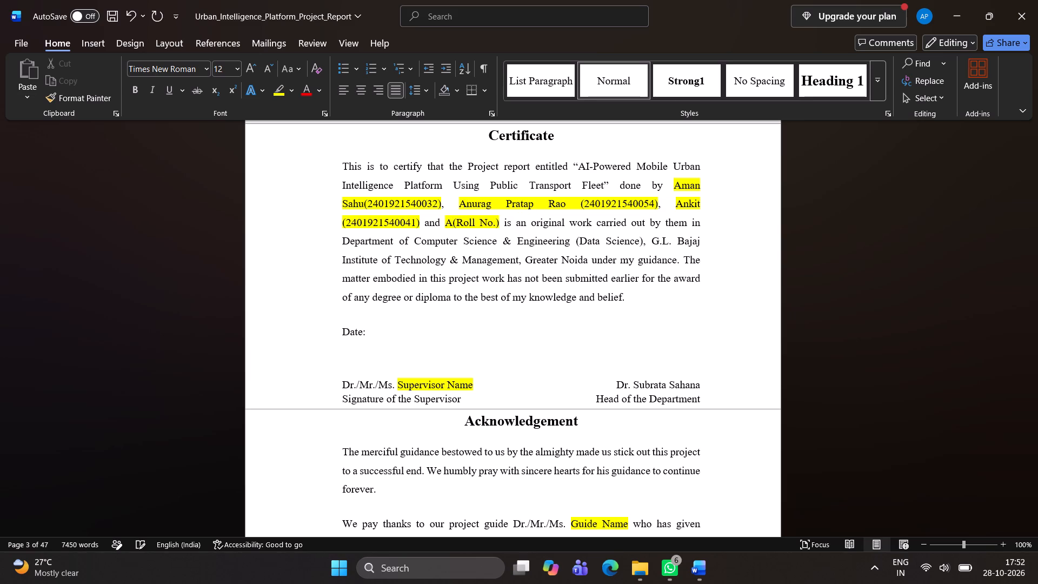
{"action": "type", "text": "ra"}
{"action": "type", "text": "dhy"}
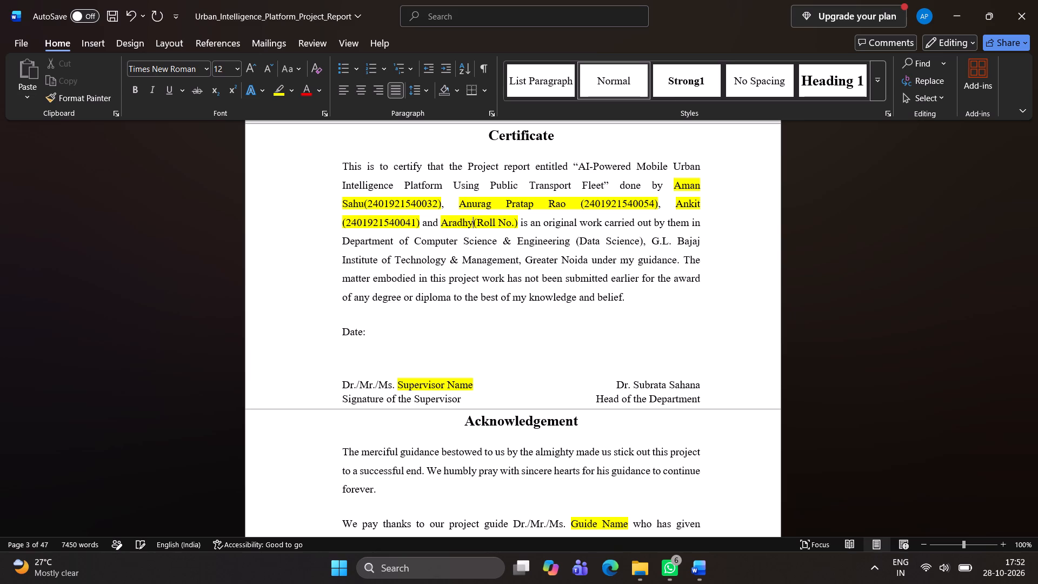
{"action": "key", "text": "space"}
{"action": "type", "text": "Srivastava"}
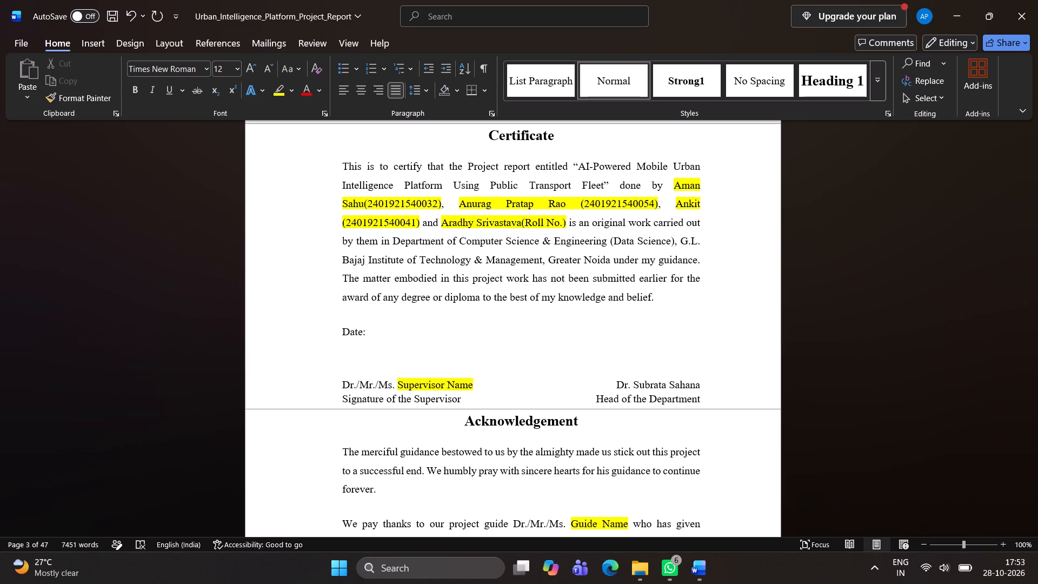
Replace the fourth student's Roll No. placeholder in the Certificate with their roll number, keeping the parentheses.
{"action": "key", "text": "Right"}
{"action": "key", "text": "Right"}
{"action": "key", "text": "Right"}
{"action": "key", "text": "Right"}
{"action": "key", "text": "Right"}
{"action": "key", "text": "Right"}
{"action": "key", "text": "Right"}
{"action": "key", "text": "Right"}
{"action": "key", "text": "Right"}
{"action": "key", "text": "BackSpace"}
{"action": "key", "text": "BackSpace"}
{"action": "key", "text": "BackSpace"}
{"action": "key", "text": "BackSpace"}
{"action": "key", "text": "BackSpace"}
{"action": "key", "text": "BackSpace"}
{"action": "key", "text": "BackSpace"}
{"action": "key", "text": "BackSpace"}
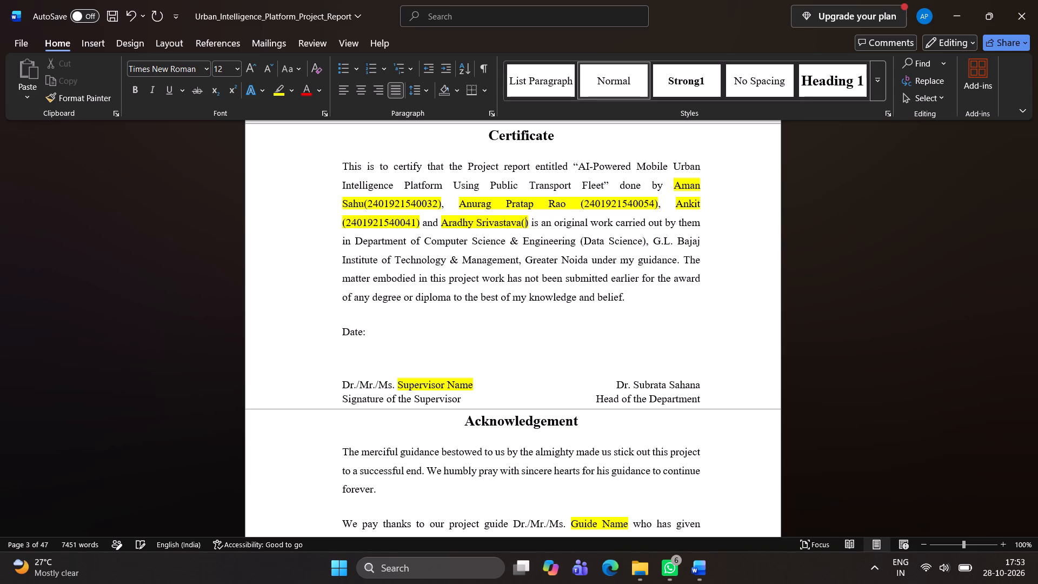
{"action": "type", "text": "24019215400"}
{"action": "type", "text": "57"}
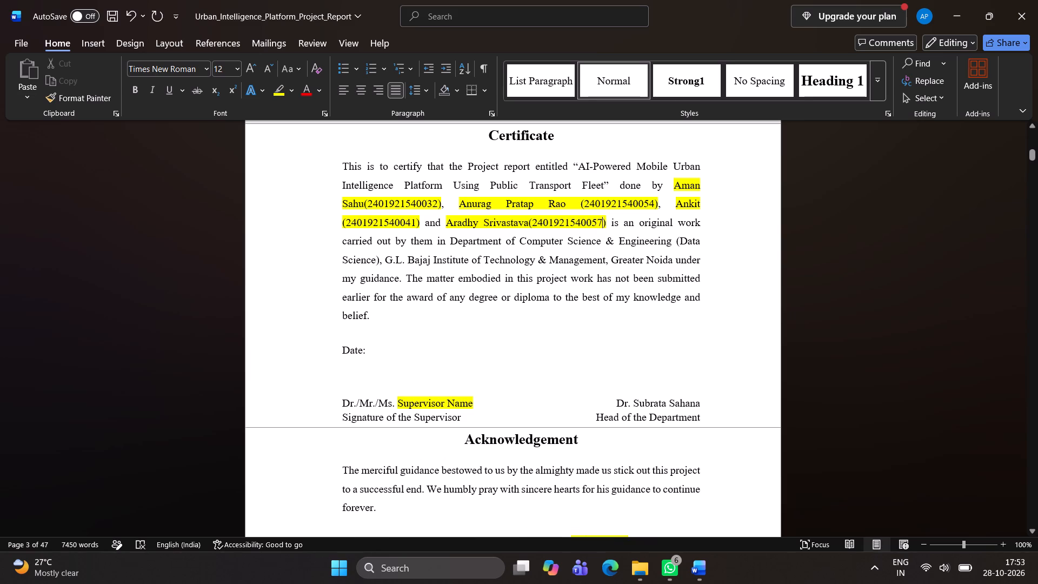
Remove the yellow highlight from the four students' names and roll numbers in the Certificate paragraph.
{"action": "left_click_drag", "start_coordinate": [673, 184], "coordinate": [611, 219]}
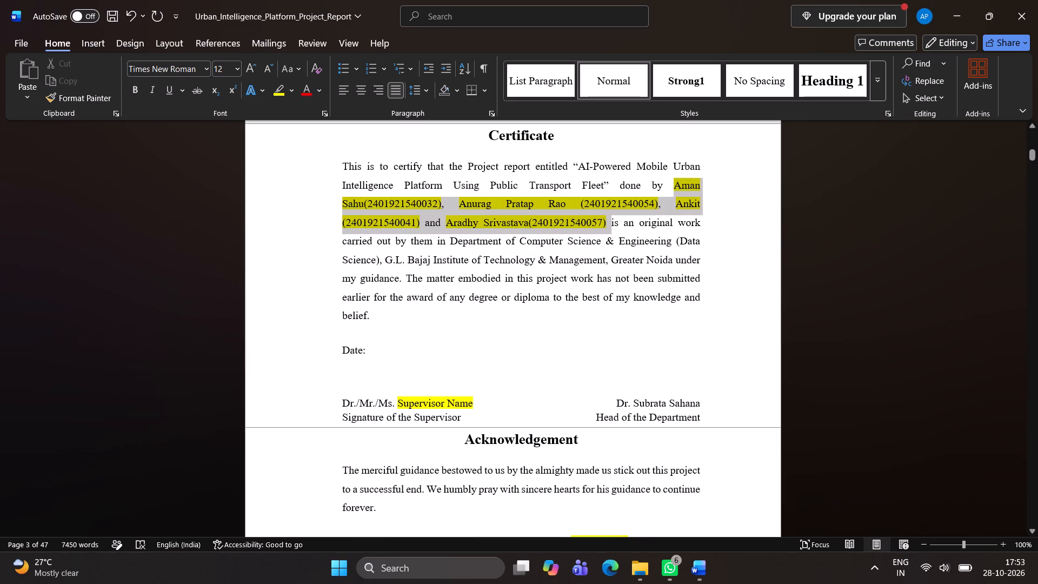
{"action": "left_click_drag", "start_coordinate": [611, 219], "coordinate": [607, 222]}
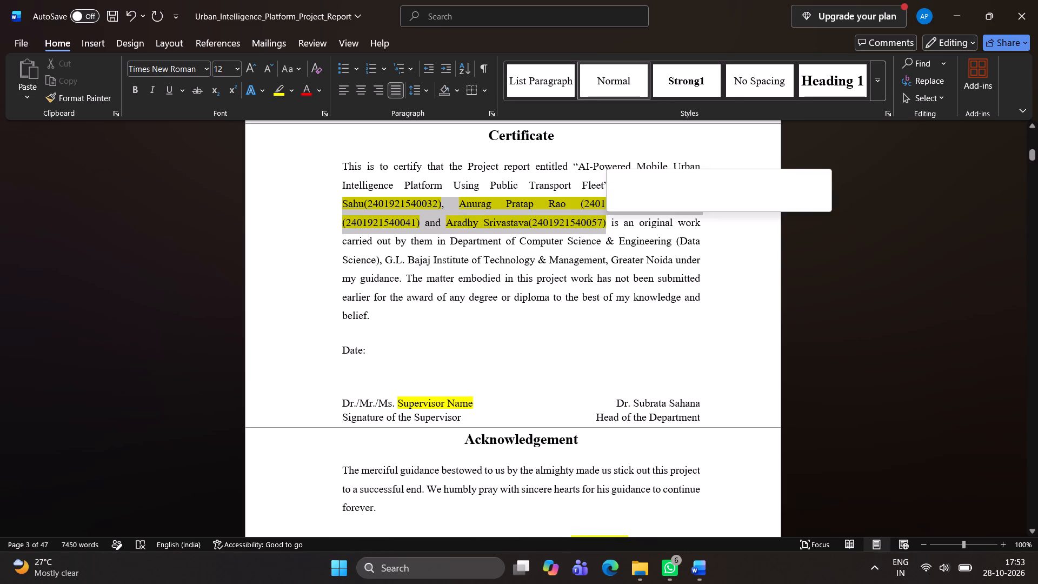
{"action": "left_click", "coordinate": [675, 201]}
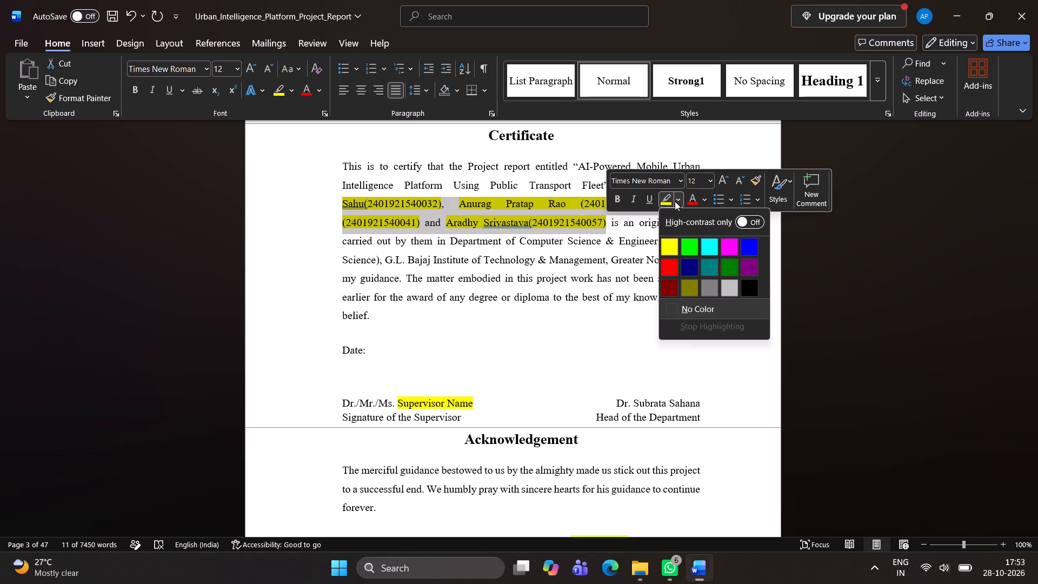
Clear the yellow highlight from the selected student names and roll numbers in the Certificate paragraph.
{"action": "left_click", "coordinate": [679, 306]}
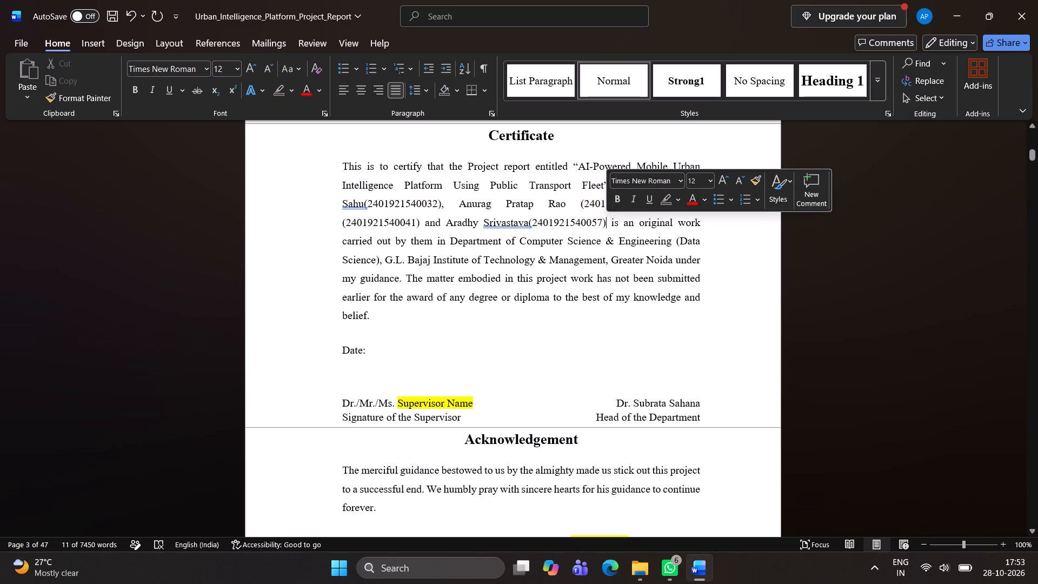
{"action": "left_click", "coordinate": [515, 318]}
Replace the highlighted Supervisor Name placeholder in the Certificate's signature line with the supervisor's full name.
{"action": "left_click", "coordinate": [476, 404]}
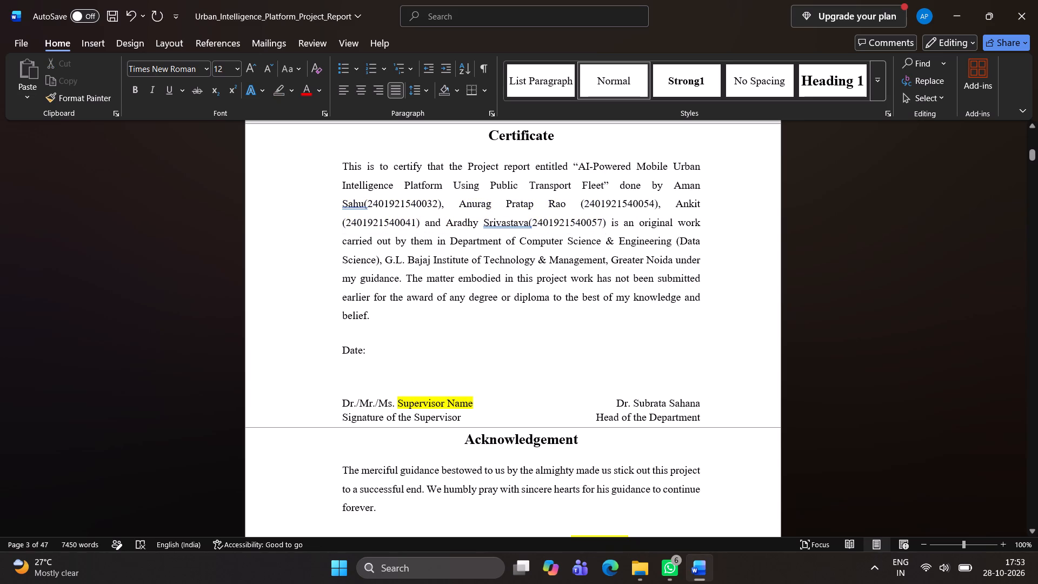
{"action": "key", "text": "BackSpace"}
{"action": "key", "text": "BackSpace"}
{"action": "key", "text": "BackSpace"}
{"action": "key", "text": "BackSpace"}
{"action": "key", "text": "BackSpace"}
{"action": "key", "text": "BackSpace"}
{"action": "key", "text": "BackSpace"}
{"action": "key", "text": "BackSpace"}
{"action": "key", "text": "BackSpace"}
{"action": "key", "text": "BackSpace"}
{"action": "key", "text": "BackSpace"}
{"action": "key", "text": "BackSpace"}
{"action": "key", "text": "BackSpace"}
{"action": "key", "text": "BackSpace"}
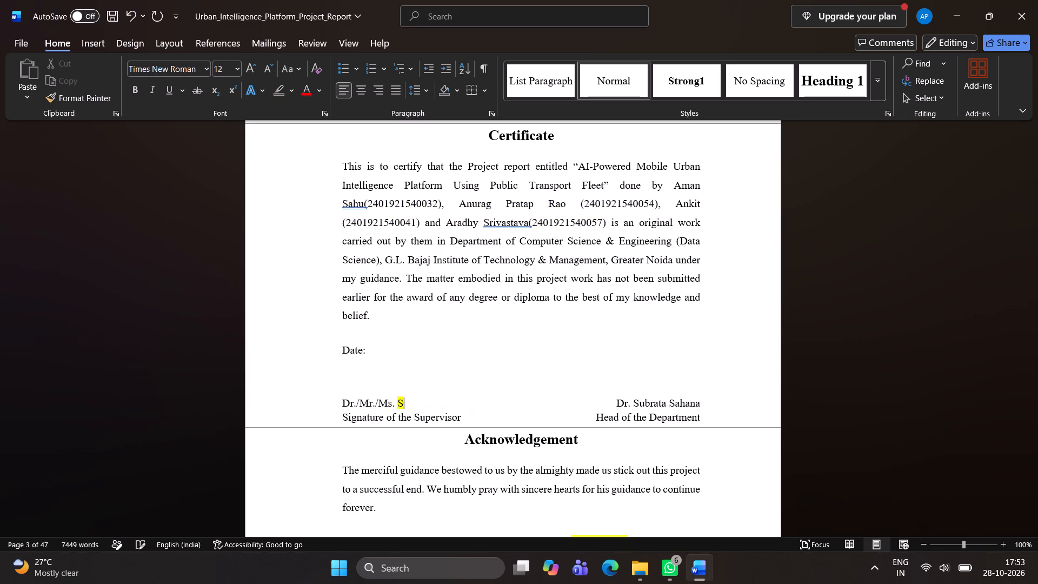
{"action": "key", "text": "BackSpace"}
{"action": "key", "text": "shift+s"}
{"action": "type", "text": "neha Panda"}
Delete "Dr./Mr./" before the supervisor's name in the Certificate's signature line, leaving only the title "Ms.".
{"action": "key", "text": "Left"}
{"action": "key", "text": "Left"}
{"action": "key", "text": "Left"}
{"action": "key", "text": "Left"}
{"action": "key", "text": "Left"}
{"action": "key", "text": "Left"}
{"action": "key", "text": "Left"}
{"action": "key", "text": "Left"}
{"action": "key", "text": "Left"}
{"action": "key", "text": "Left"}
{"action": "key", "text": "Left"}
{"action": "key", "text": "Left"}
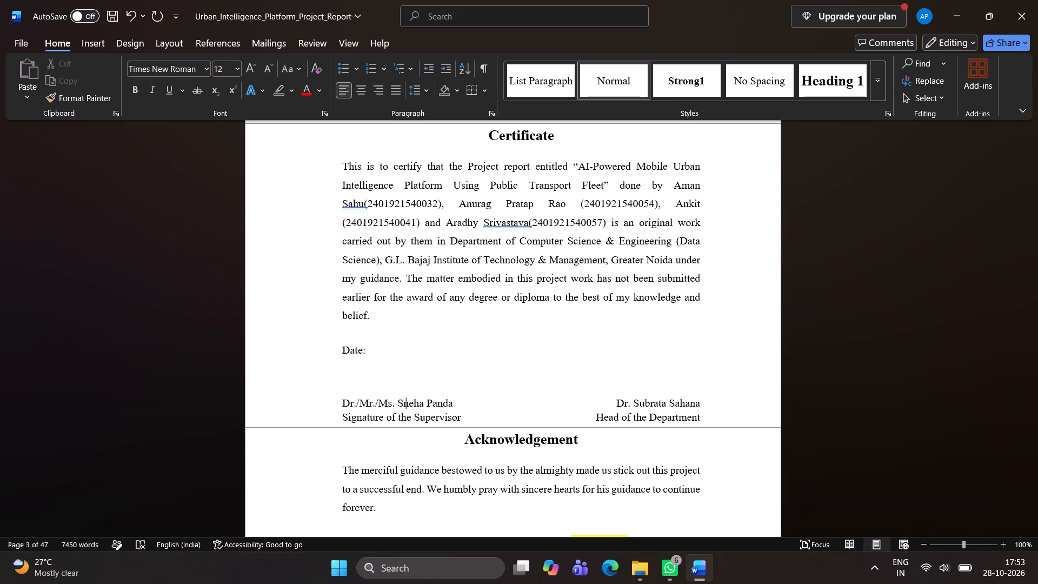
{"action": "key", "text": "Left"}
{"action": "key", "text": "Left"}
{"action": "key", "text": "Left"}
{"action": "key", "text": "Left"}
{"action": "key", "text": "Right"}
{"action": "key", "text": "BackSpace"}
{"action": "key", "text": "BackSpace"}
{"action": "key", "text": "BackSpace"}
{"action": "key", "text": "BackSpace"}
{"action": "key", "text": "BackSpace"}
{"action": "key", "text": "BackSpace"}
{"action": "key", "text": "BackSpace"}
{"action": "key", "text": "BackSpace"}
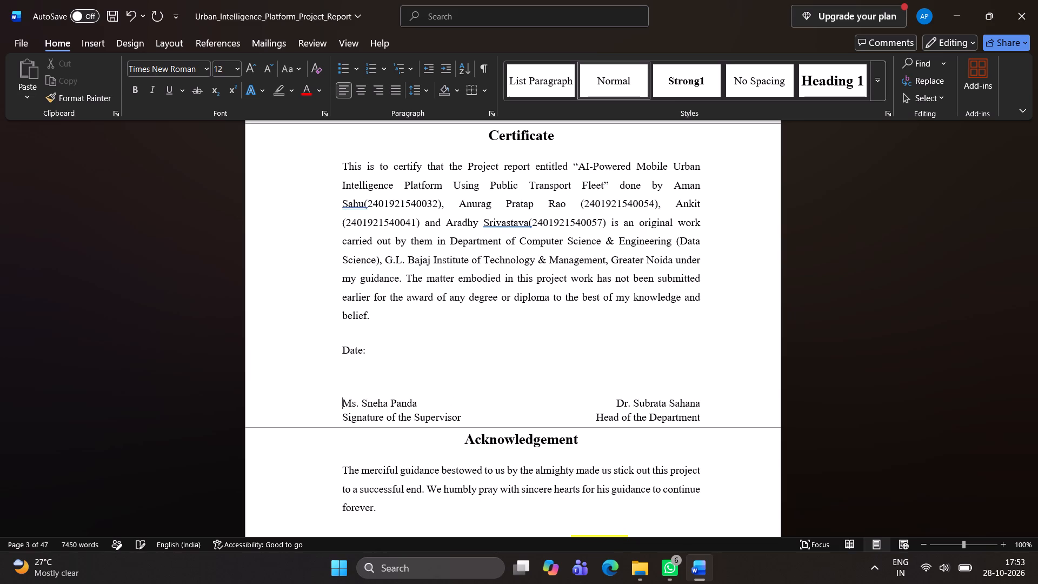
Review the completed Certificate against the student details and date in the preceding declaration, and check the start of the Acknowledgement.
{"action": "scroll", "coordinate": [623, 408], "scroll_direction": "down", "scroll_amount": 1}
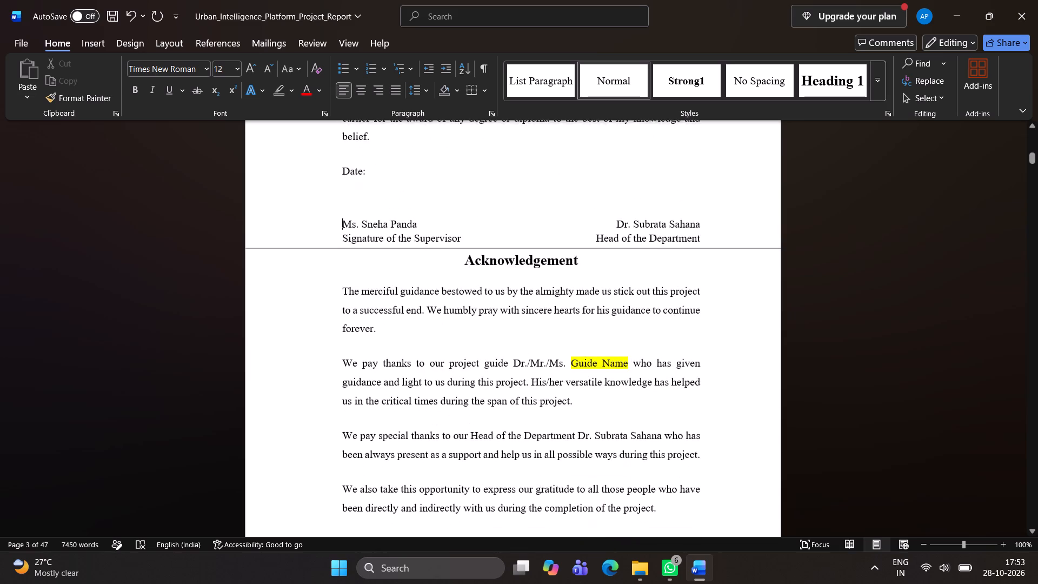
{"action": "scroll", "coordinate": [623, 408], "scroll_direction": "up", "scroll_amount": 3}
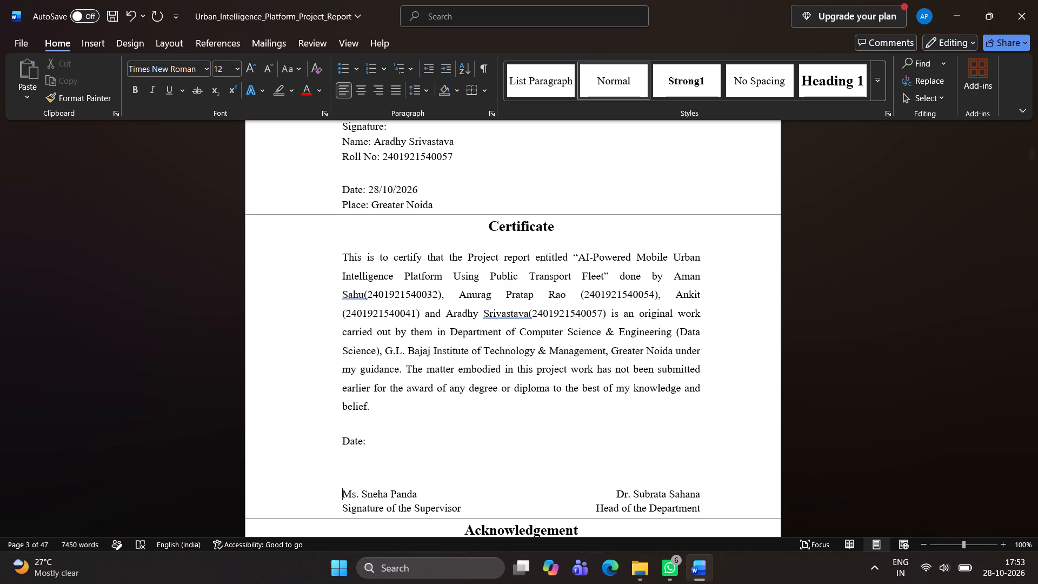
{"action": "scroll", "coordinate": [623, 408], "scroll_direction": "down", "scroll_amount": 1}
{"action": "scroll", "coordinate": [623, 408], "scroll_direction": "up", "scroll_amount": 1}
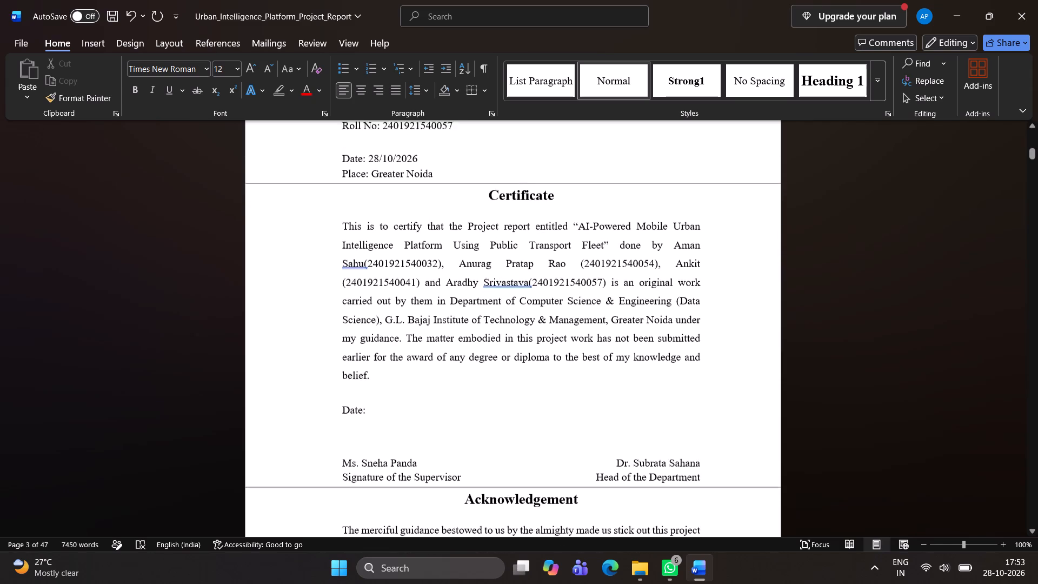
{"action": "scroll", "coordinate": [623, 408], "scroll_direction": "up", "scroll_amount": 1}
{"action": "scroll", "coordinate": [623, 408], "scroll_direction": "down", "scroll_amount": 1}
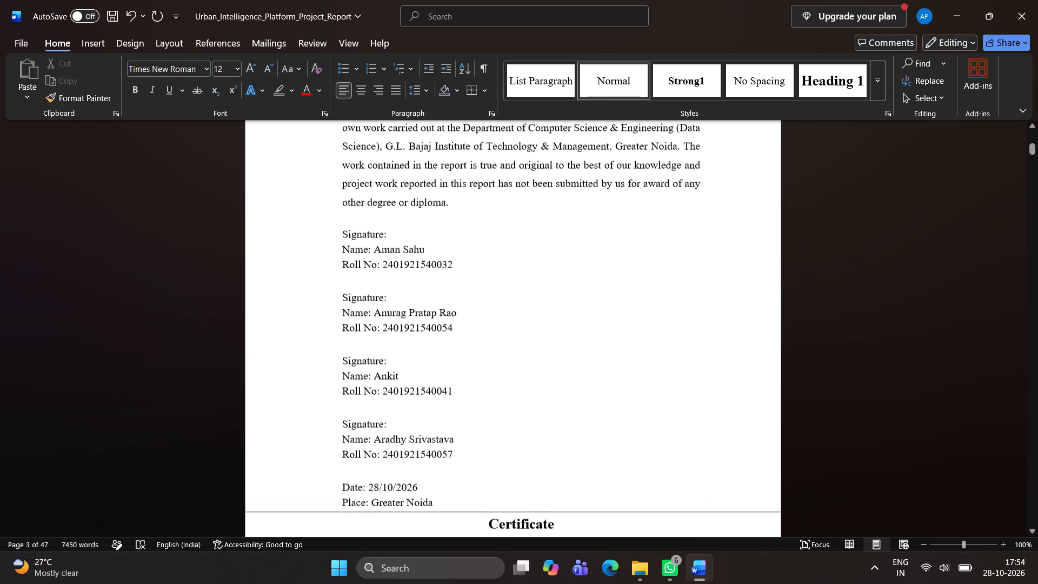
{"action": "scroll", "coordinate": [623, 408], "scroll_direction": "down", "scroll_amount": 1}
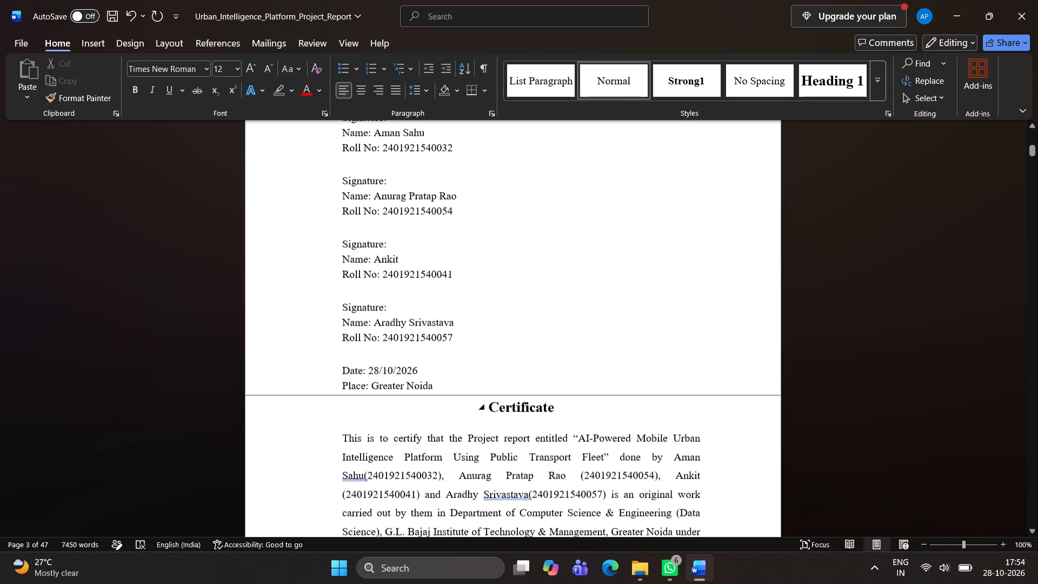
Replace the Guide Name placeholder in the Acknowledgement with the full name of the supervisor who signs the Certificate.
{"action": "scroll", "coordinate": [623, 408], "scroll_direction": "down", "scroll_amount": 3}
{"action": "scroll", "coordinate": [623, 408], "scroll_direction": "up", "scroll_amount": 1}
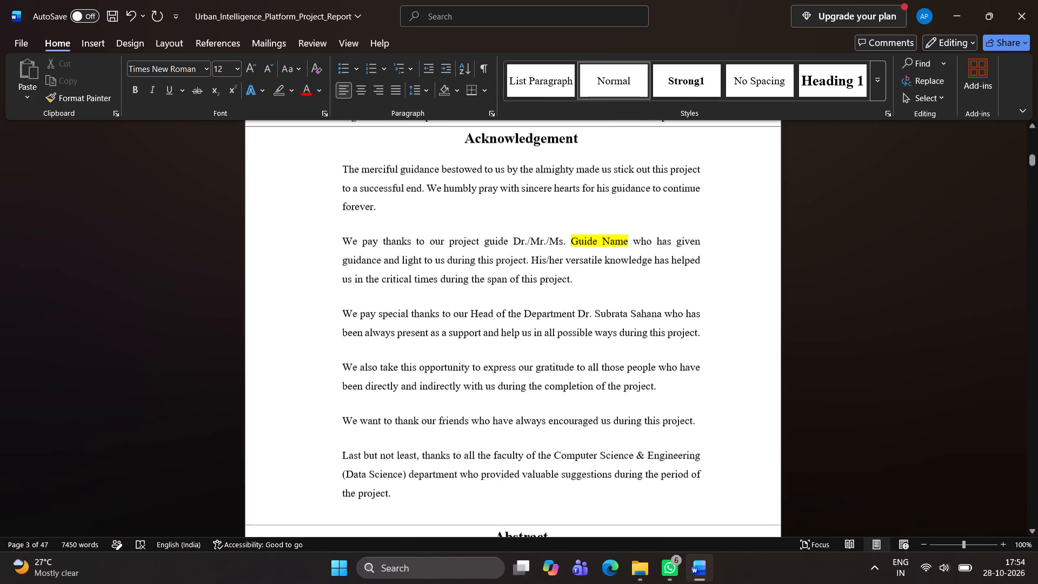
{"action": "scroll", "coordinate": [623, 408], "scroll_direction": "up", "scroll_amount": 1}
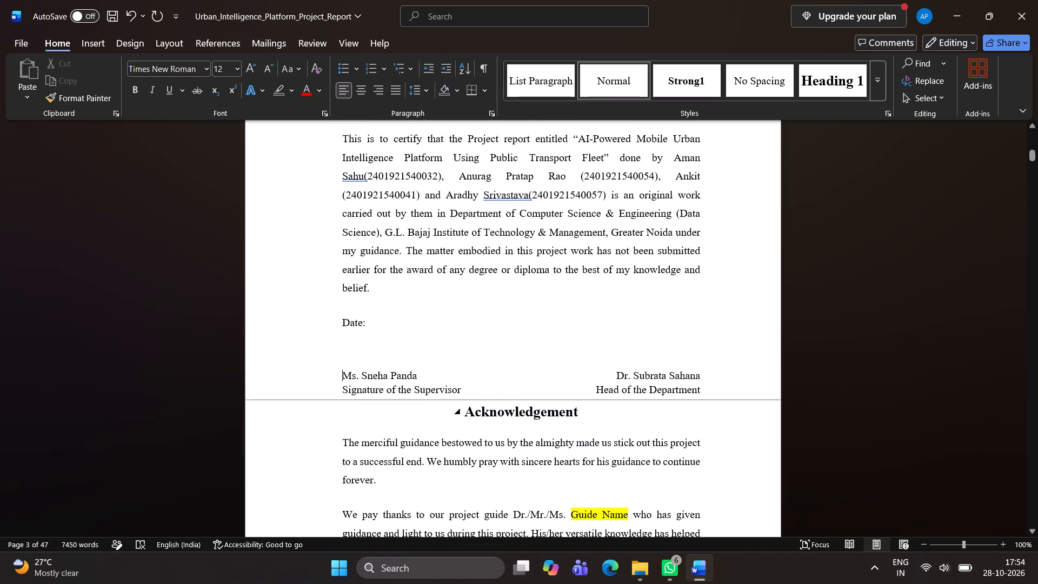
{"action": "scroll", "coordinate": [623, 408], "scroll_direction": "down", "scroll_amount": 2}
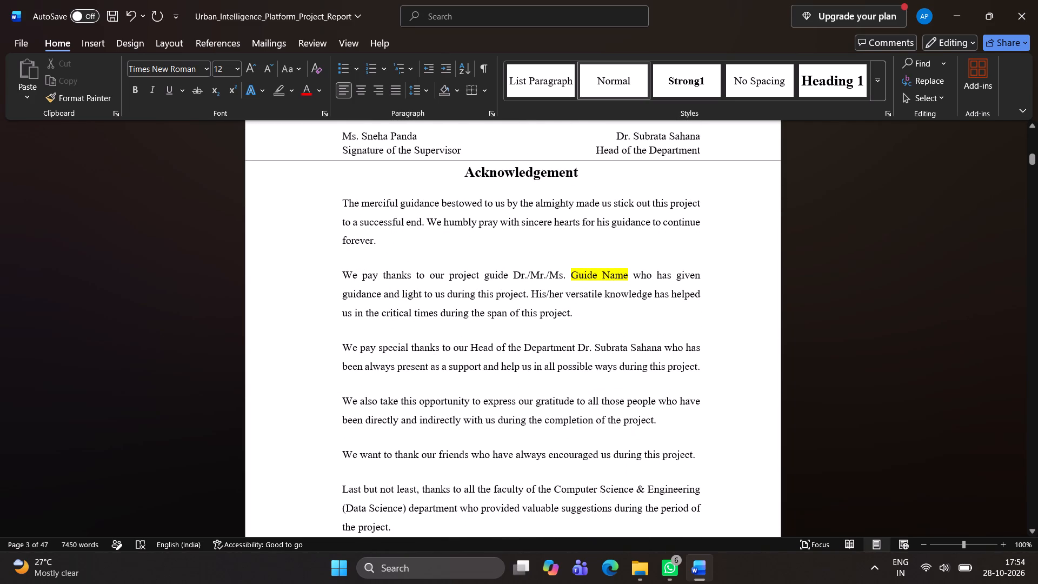
{"action": "left_click", "coordinate": [627, 278]}
{"action": "key", "text": "BackSpace"}
{"action": "key", "text": "BackSpace"}
{"action": "key", "text": "BackSpace"}
{"action": "key", "text": "BackSpace"}
{"action": "key", "text": "BackSpace"}
{"action": "key", "text": "BackSpace"}
{"action": "key", "text": "BackSpace"}
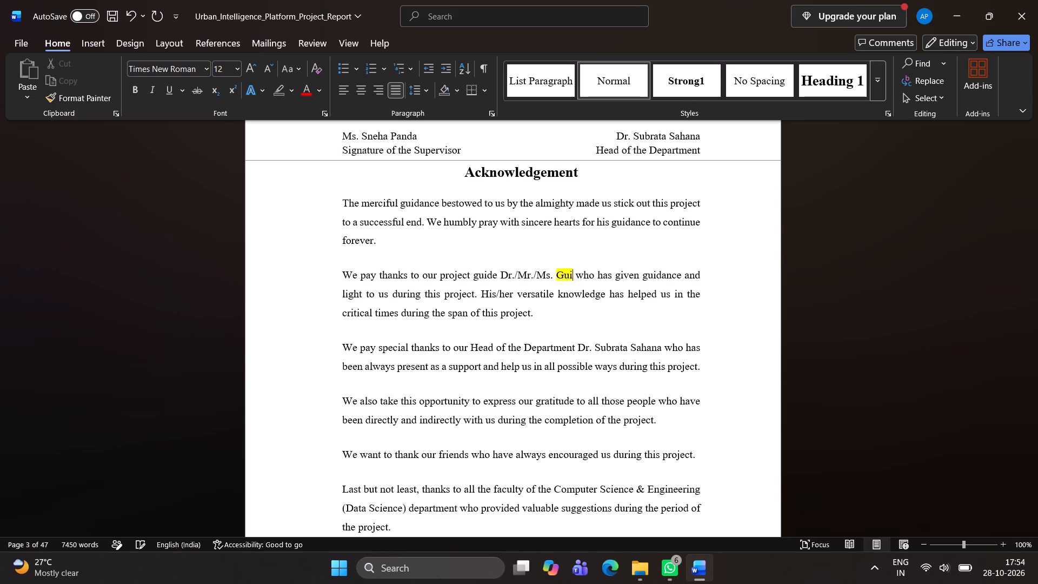
{"action": "key", "text": "BackSpace"}
{"action": "key", "text": "BackSpace"}
{"action": "key", "text": "BackSpace"}
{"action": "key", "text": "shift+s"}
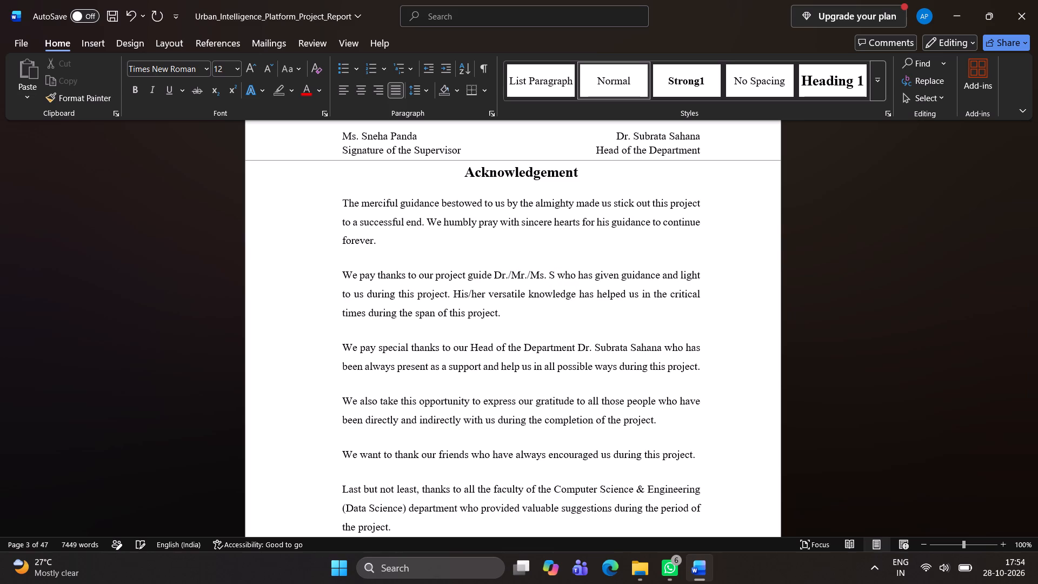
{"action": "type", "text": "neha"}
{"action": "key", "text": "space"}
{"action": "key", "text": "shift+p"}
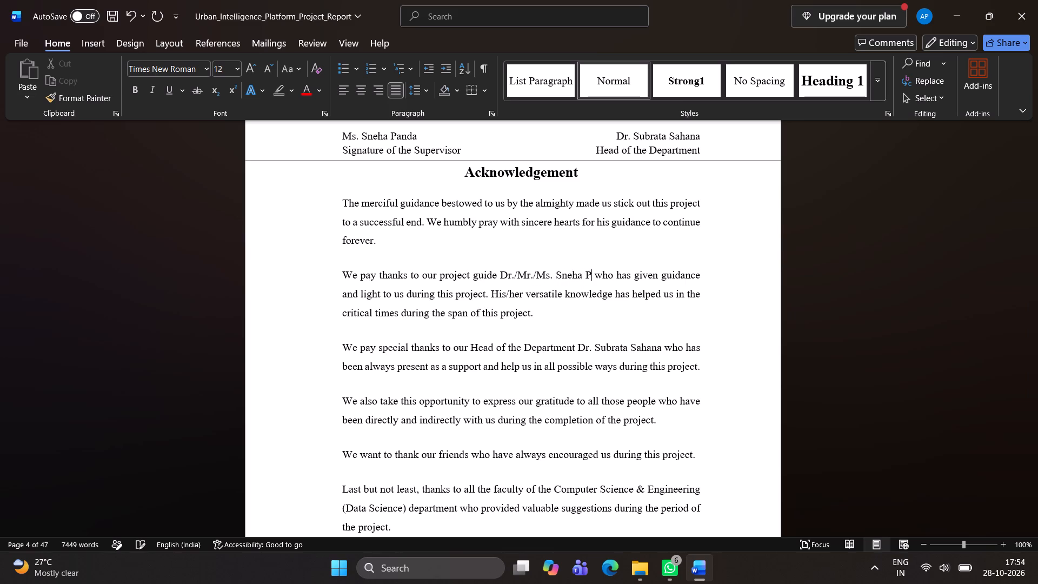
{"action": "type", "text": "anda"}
Delete "Dr./Mr./" before the guide's name in the Acknowledgement, keeping only the title "Ms.".
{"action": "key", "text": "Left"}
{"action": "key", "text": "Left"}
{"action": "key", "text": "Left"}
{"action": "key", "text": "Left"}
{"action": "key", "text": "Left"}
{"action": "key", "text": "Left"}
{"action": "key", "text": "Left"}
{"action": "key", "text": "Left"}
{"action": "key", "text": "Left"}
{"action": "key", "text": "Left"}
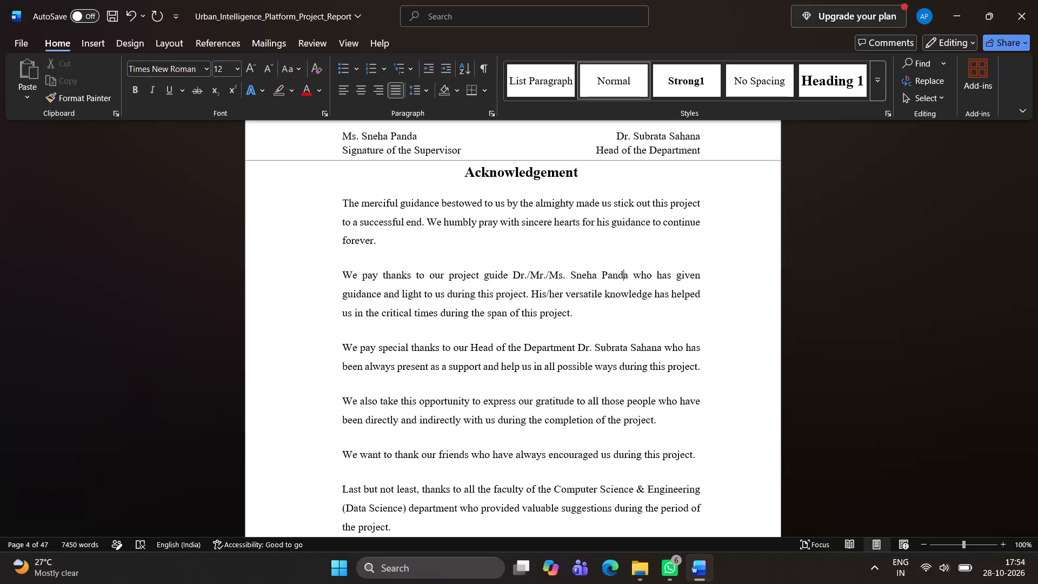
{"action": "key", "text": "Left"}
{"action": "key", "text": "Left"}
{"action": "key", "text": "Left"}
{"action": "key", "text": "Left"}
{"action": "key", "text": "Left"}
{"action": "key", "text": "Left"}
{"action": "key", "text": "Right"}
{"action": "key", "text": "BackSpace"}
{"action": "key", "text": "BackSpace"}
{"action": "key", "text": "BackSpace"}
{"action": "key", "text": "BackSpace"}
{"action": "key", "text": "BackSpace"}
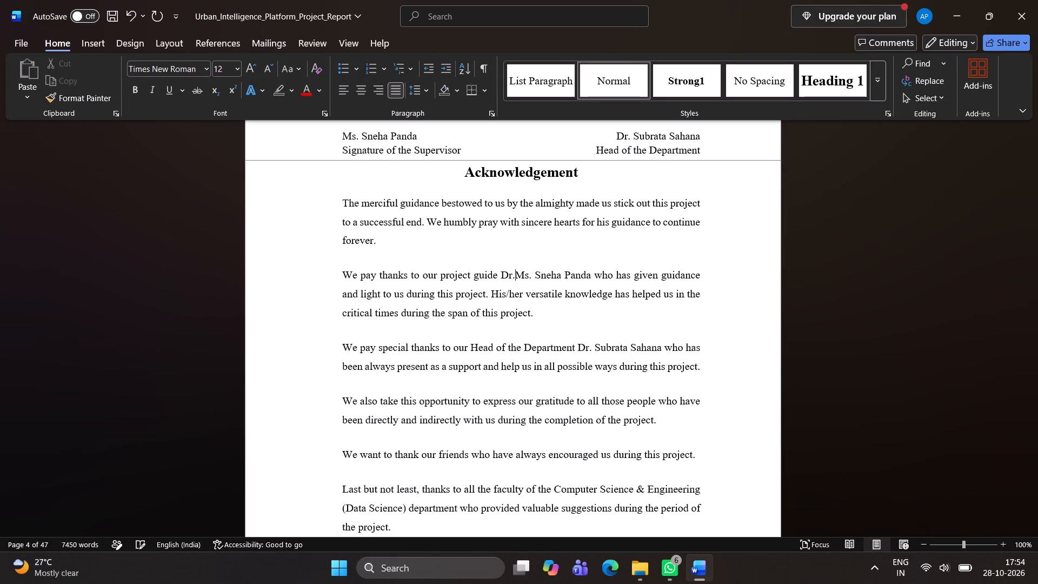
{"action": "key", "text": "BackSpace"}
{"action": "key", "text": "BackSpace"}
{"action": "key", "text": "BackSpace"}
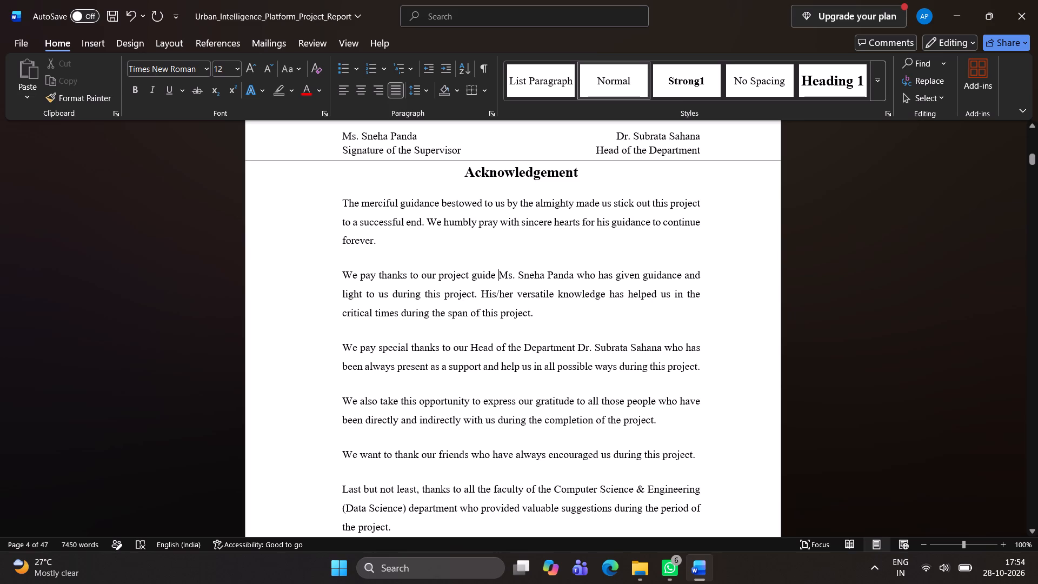
Look through the report from the Acknowledgement and Abstract, past the contents and lists, through the chapters to Chapter 5.
{"action": "scroll", "coordinate": [588, 409], "scroll_direction": "down", "scroll_amount": 3}
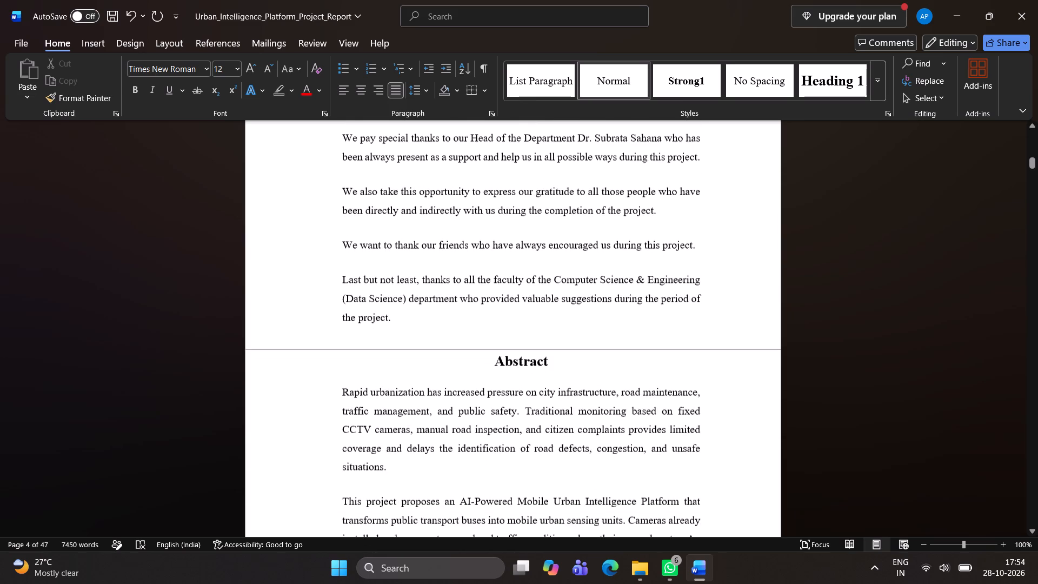
{"action": "scroll", "coordinate": [588, 409], "scroll_direction": "down", "scroll_amount": 5}
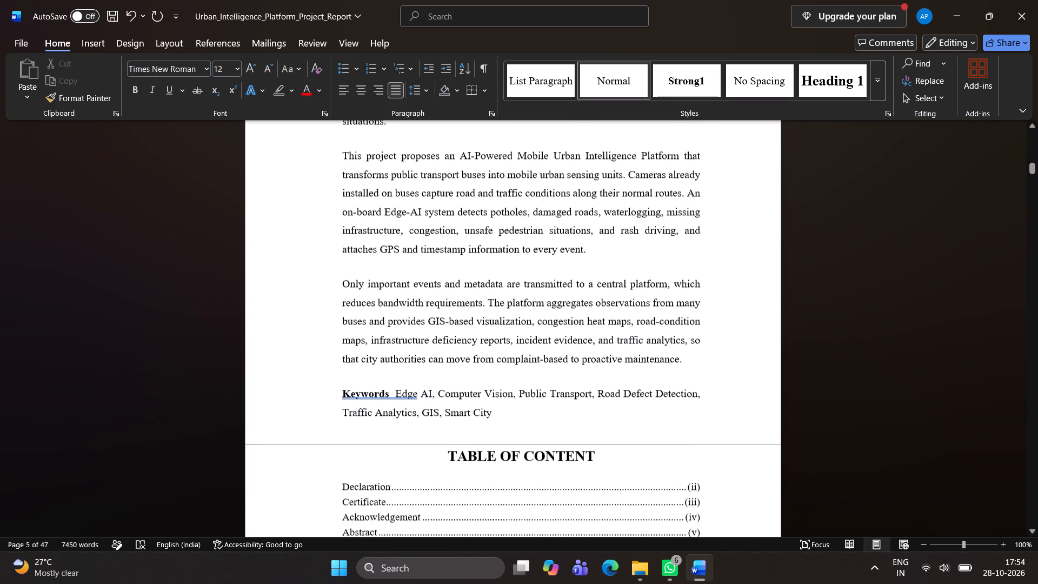
{"action": "scroll", "coordinate": [588, 409], "scroll_direction": "down", "scroll_amount": 3}
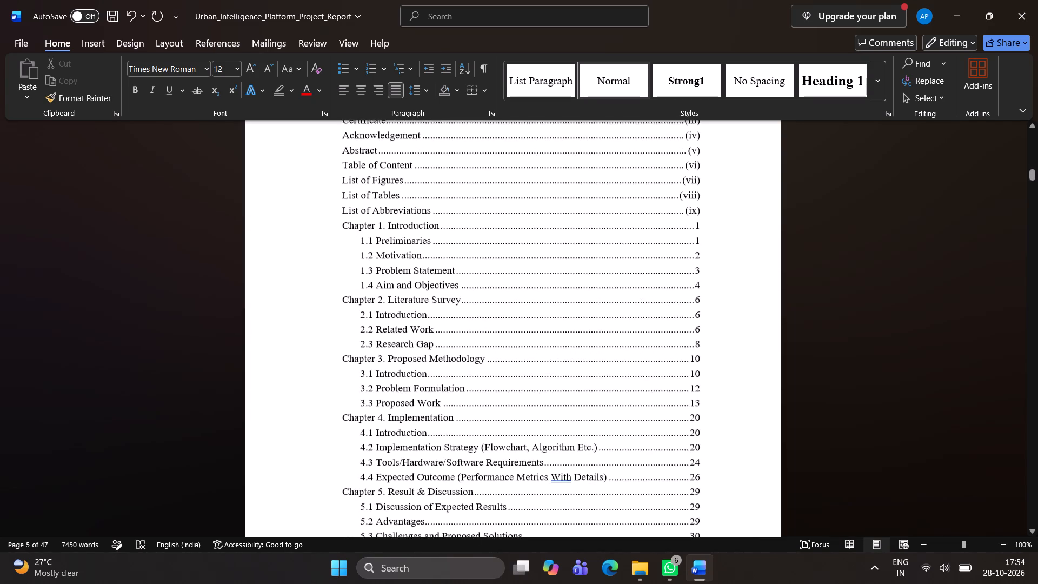
{"action": "scroll", "coordinate": [588, 409], "scroll_direction": "down", "scroll_amount": 3}
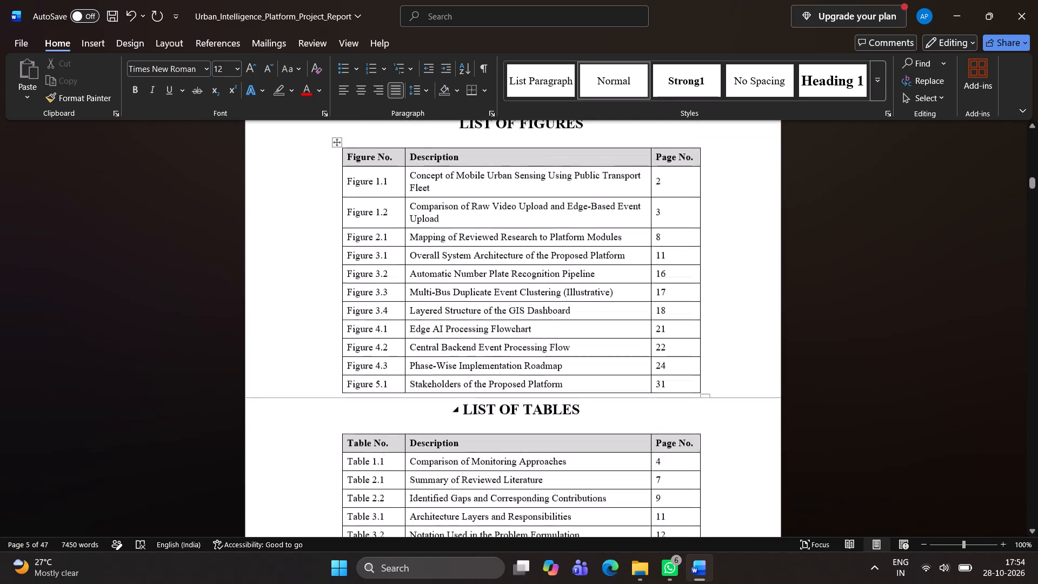
{"action": "scroll", "coordinate": [588, 409], "scroll_direction": "down", "scroll_amount": 3}
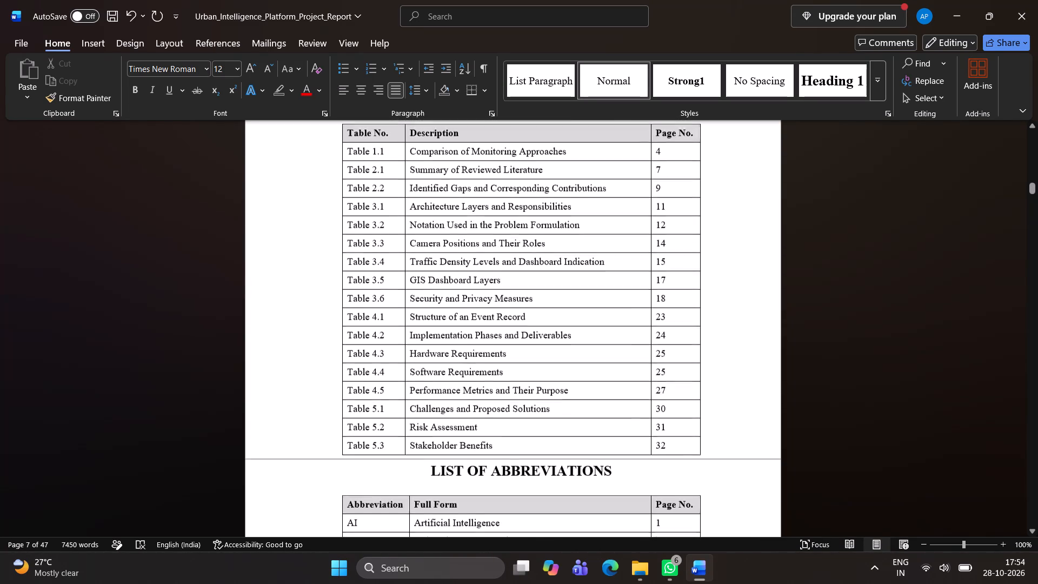
{"action": "scroll", "coordinate": [588, 409], "scroll_direction": "down", "scroll_amount": 5}
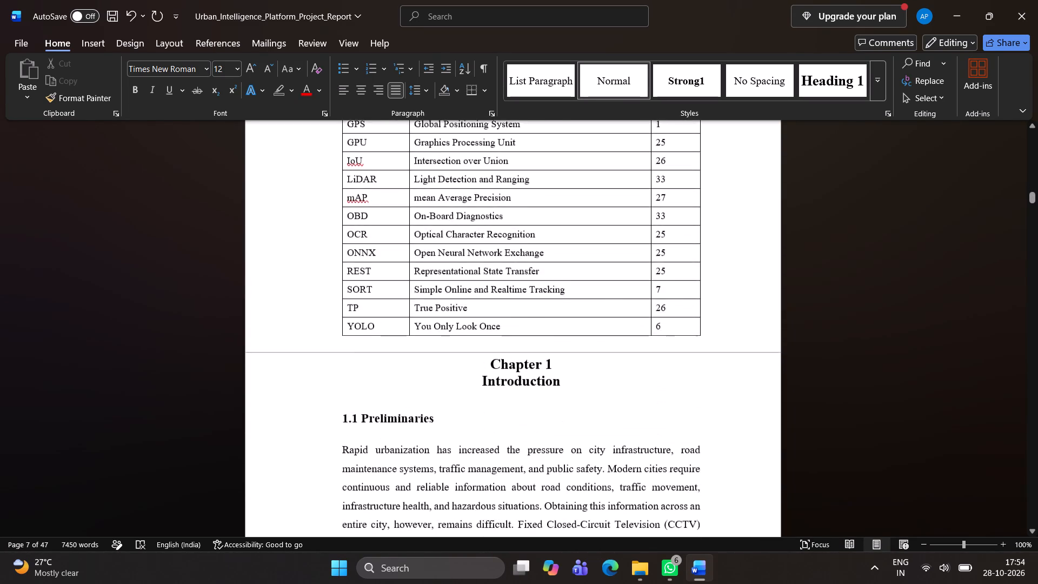
{"action": "scroll", "coordinate": [588, 409], "scroll_direction": "down", "scroll_amount": 13}
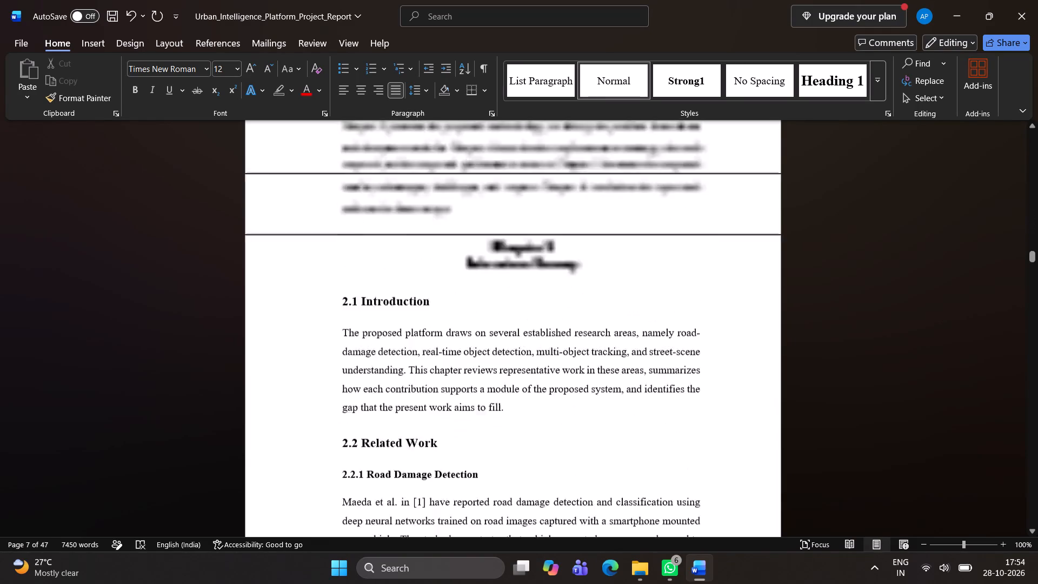
{"action": "scroll", "coordinate": [588, 409], "scroll_direction": "down", "scroll_amount": 14}
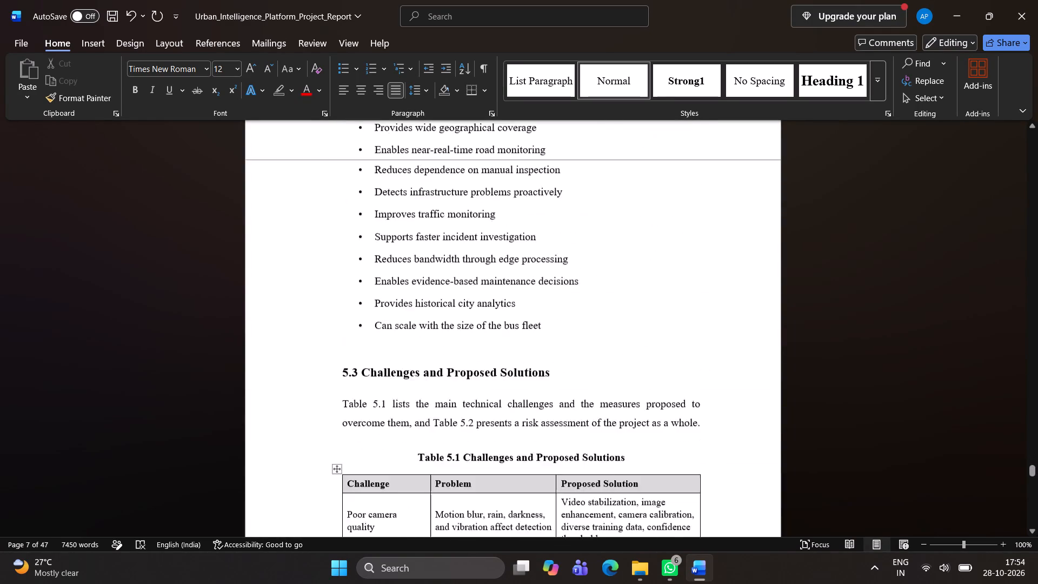
{"action": "scroll", "coordinate": [588, 409], "scroll_direction": "down", "scroll_amount": 2}
Look back through the report from Chapter 5 to Chapter 1, checking the sections, tables and figures.
{"action": "scroll", "coordinate": [588, 409], "scroll_direction": "up", "scroll_amount": 5}
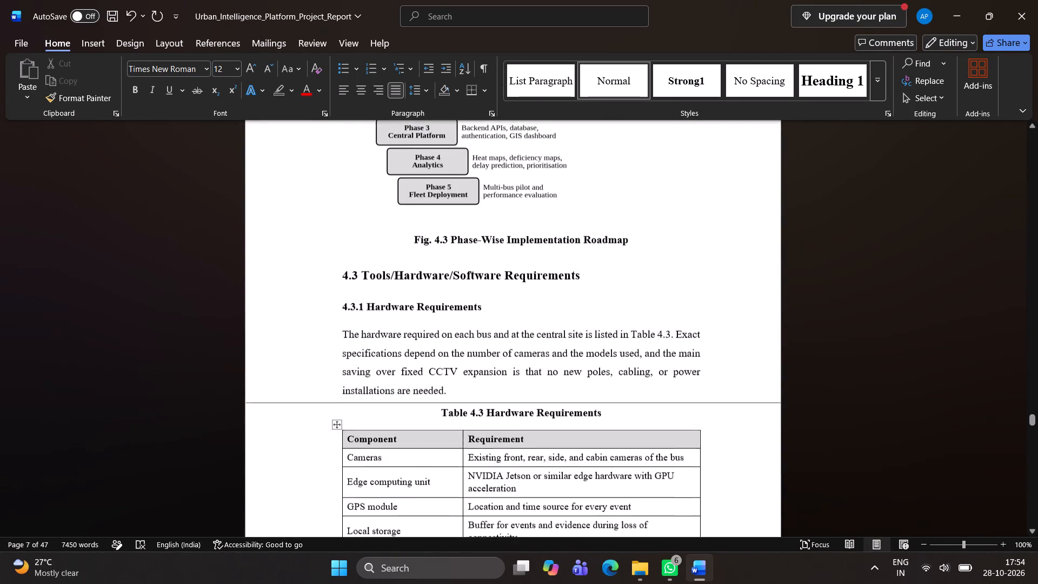
{"action": "scroll", "coordinate": [588, 409], "scroll_direction": "up", "scroll_amount": 7}
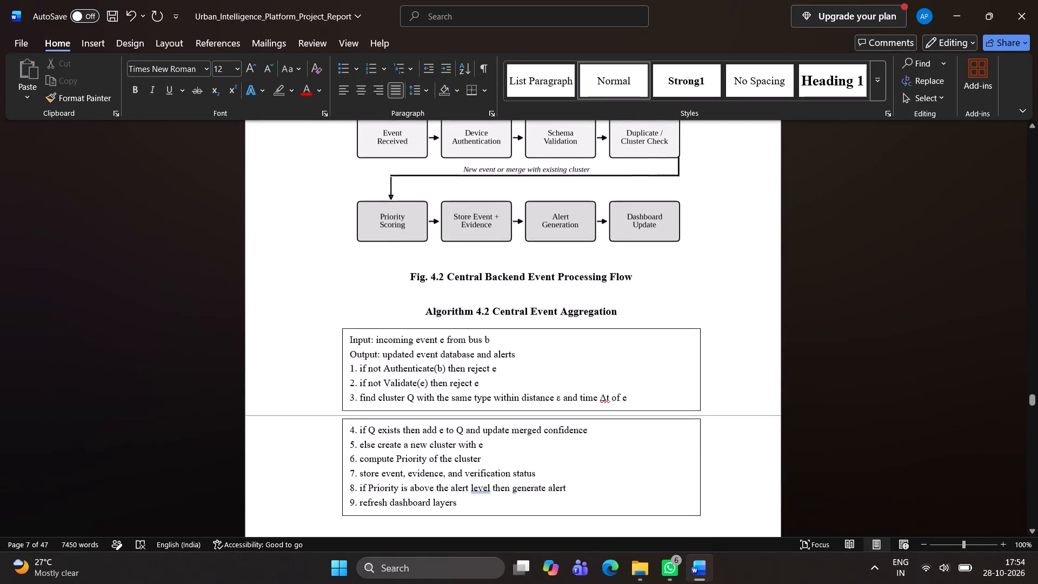
{"action": "scroll", "coordinate": [588, 409], "scroll_direction": "up", "scroll_amount": 7}
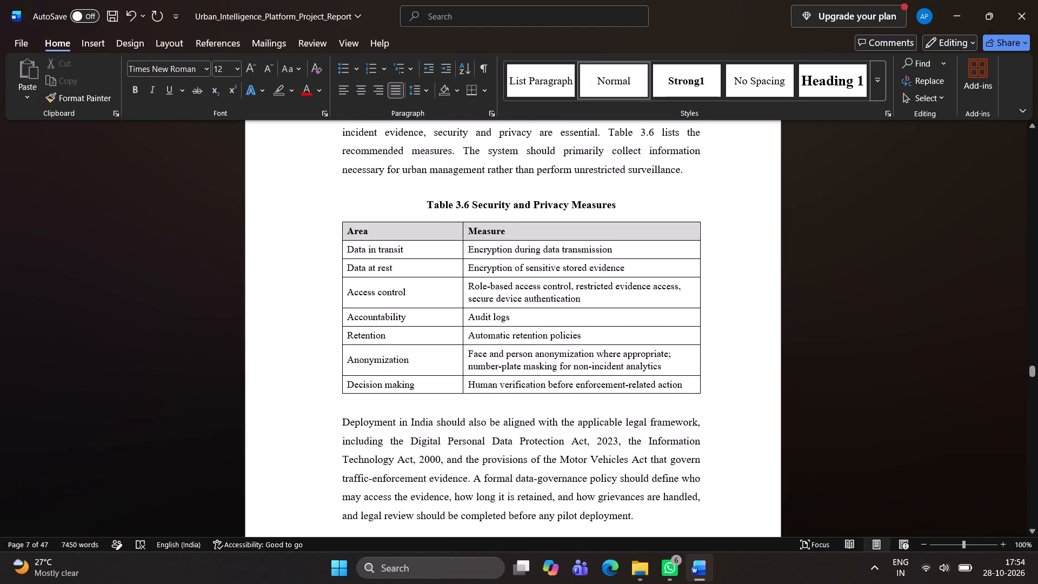
{"action": "scroll", "coordinate": [588, 409], "scroll_direction": "up", "scroll_amount": 6}
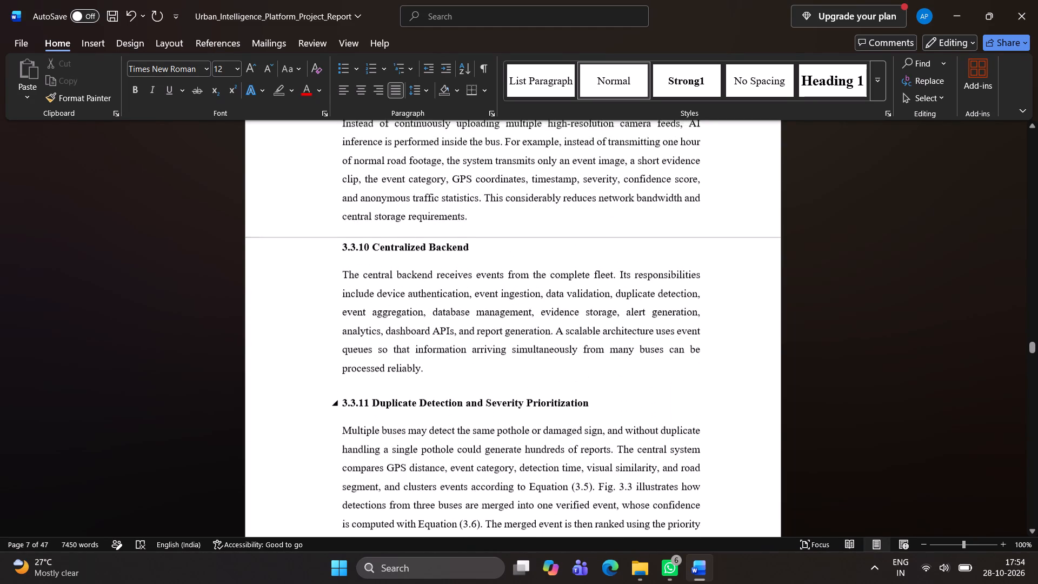
{"action": "scroll", "coordinate": [588, 409], "scroll_direction": "up", "scroll_amount": 3}
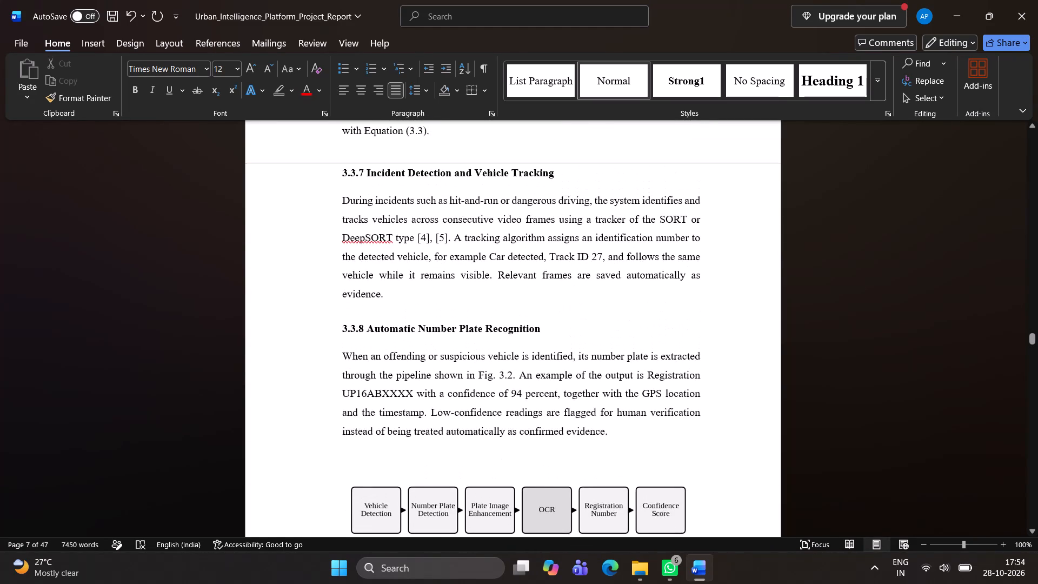
{"action": "scroll", "coordinate": [588, 409], "scroll_direction": "up", "scroll_amount": 5}
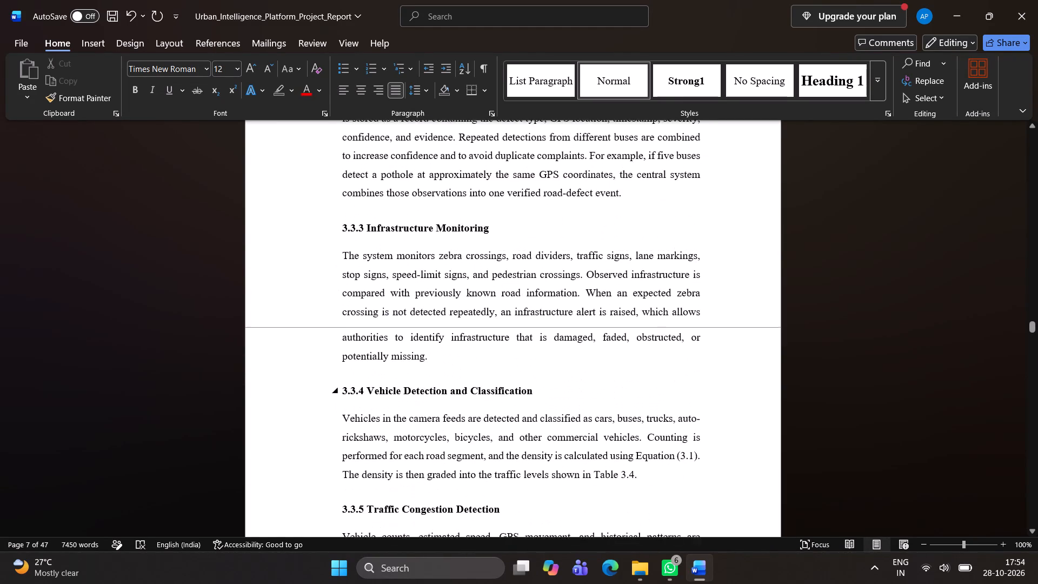
{"action": "scroll", "coordinate": [588, 409], "scroll_direction": "up", "scroll_amount": 7}
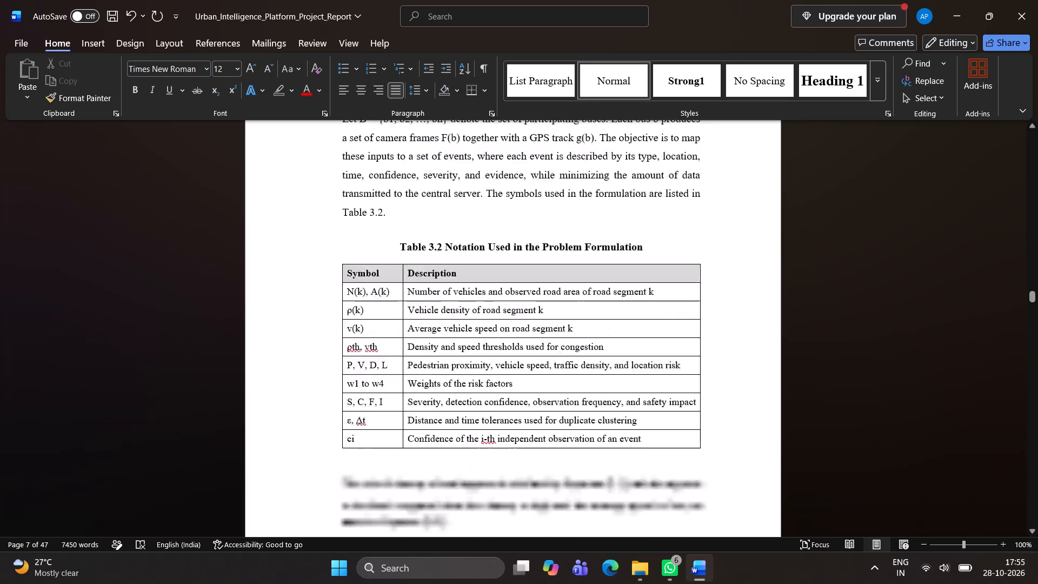
{"action": "scroll", "coordinate": [588, 409], "scroll_direction": "up", "scroll_amount": 7}
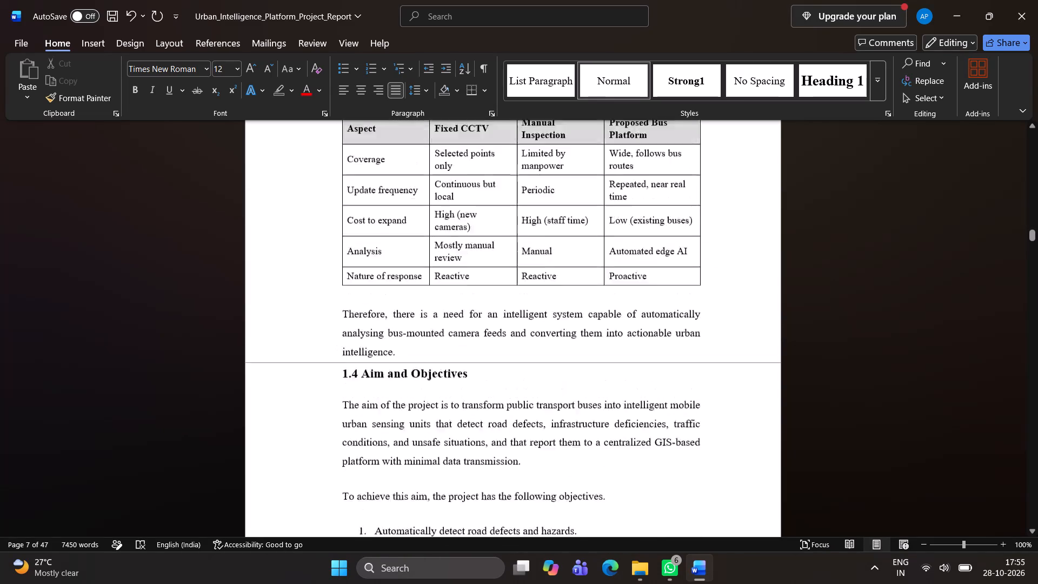
{"action": "scroll", "coordinate": [588, 409], "scroll_direction": "up", "scroll_amount": 1}
Delete the highlighted "[Attach the plagiarism report here...]" placeholder under the Appendix I Plagiarism Report heading.
{"action": "scroll", "coordinate": [588, 409], "scroll_direction": "down", "scroll_amount": 9}
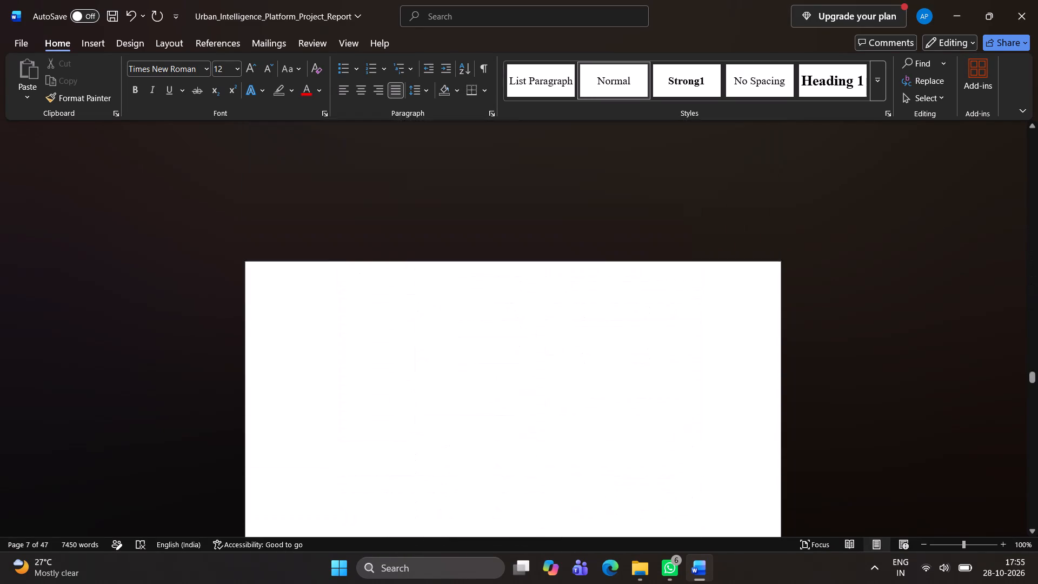
{"action": "scroll", "coordinate": [588, 409], "scroll_direction": "down", "scroll_amount": 7}
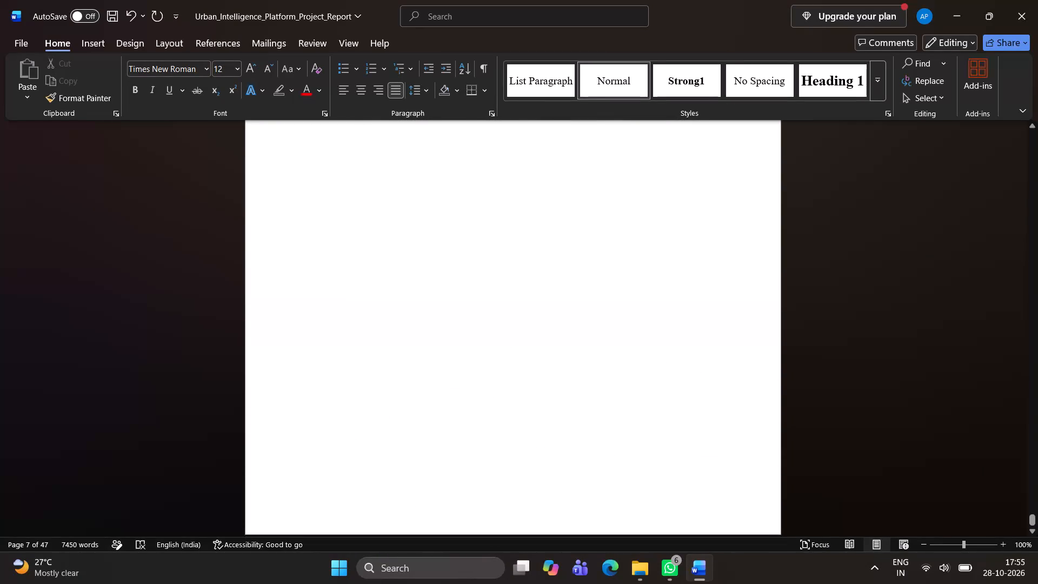
{"action": "scroll", "coordinate": [588, 409], "scroll_direction": "down", "scroll_amount": 5}
{"action": "scroll", "coordinate": [588, 409], "scroll_direction": "up", "scroll_amount": 4}
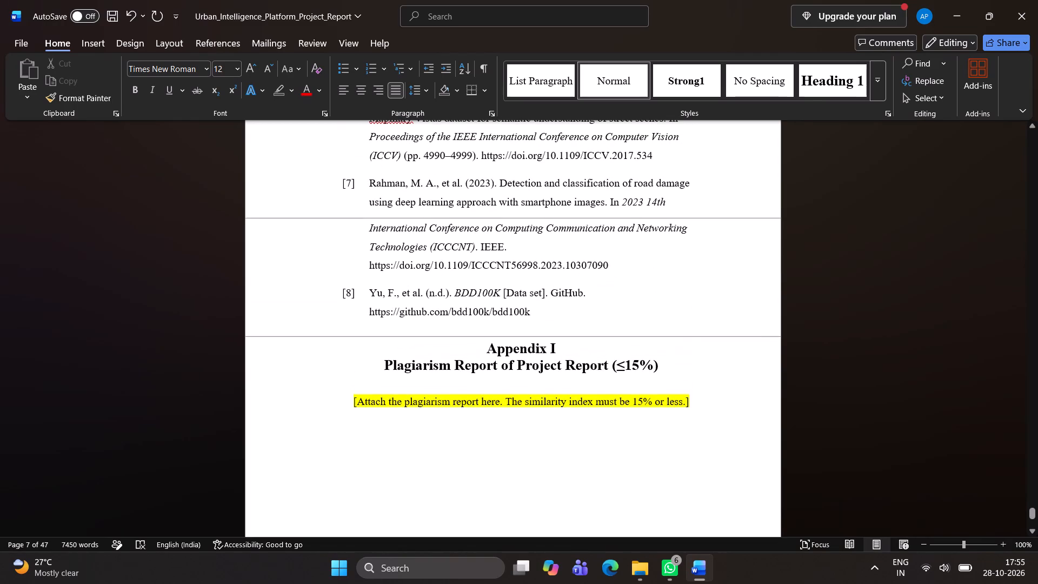
{"action": "left_click_drag", "start_coordinate": [693, 406], "coordinate": [342, 415]}
{"action": "key", "text": "BackSpace"}
Delete the highlighted "[Insert experimental results after prototype testing]" placeholder before section 5.2, ending the paragraph with a period after "graphs".
{"action": "scroll", "coordinate": [487, 306], "scroll_direction": "up", "scroll_amount": 1}
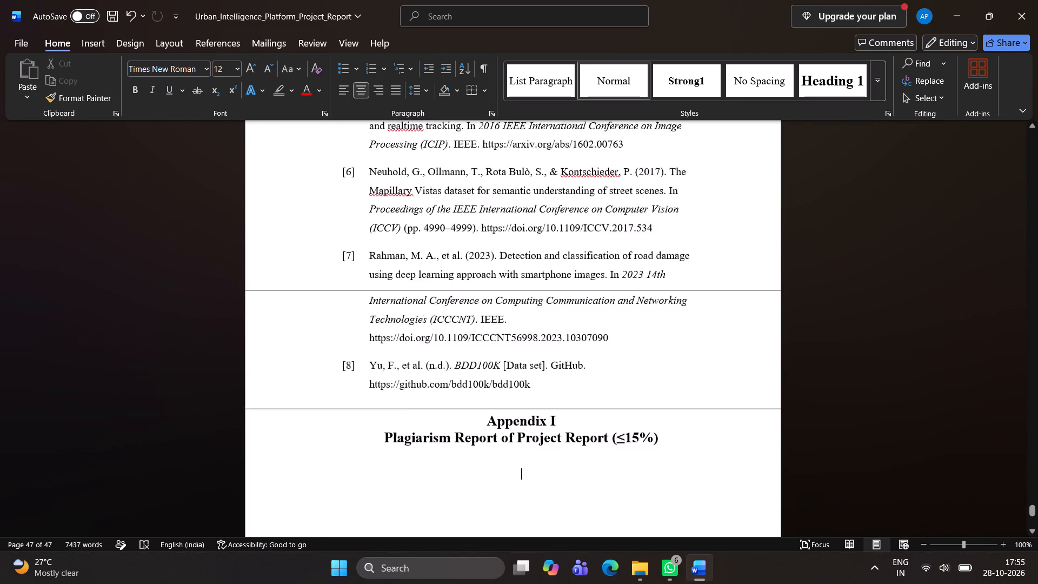
{"action": "scroll", "coordinate": [487, 306], "scroll_direction": "up", "scroll_amount": 6}
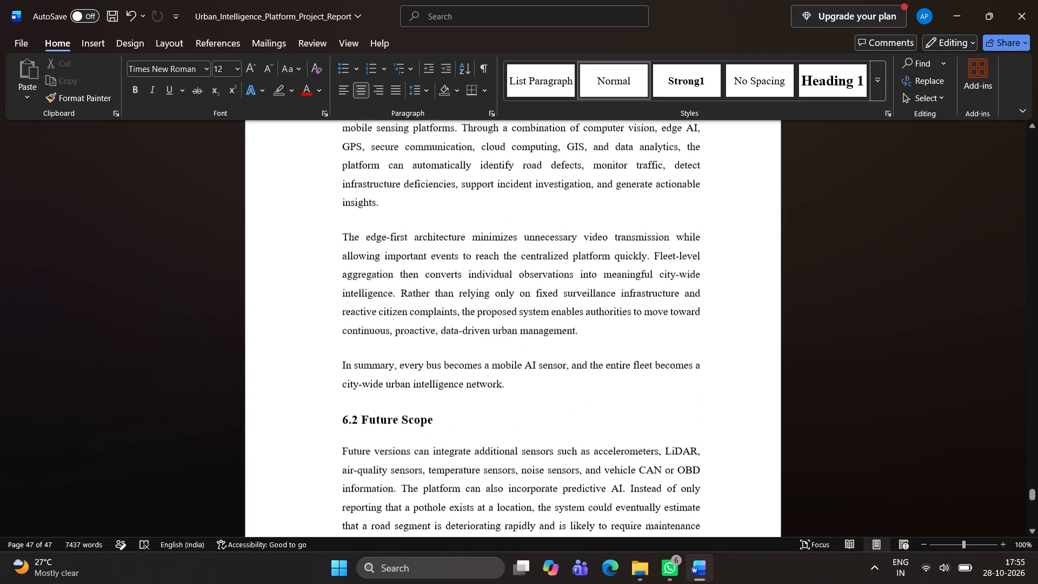
{"action": "scroll", "coordinate": [487, 306], "scroll_direction": "up", "scroll_amount": 3}
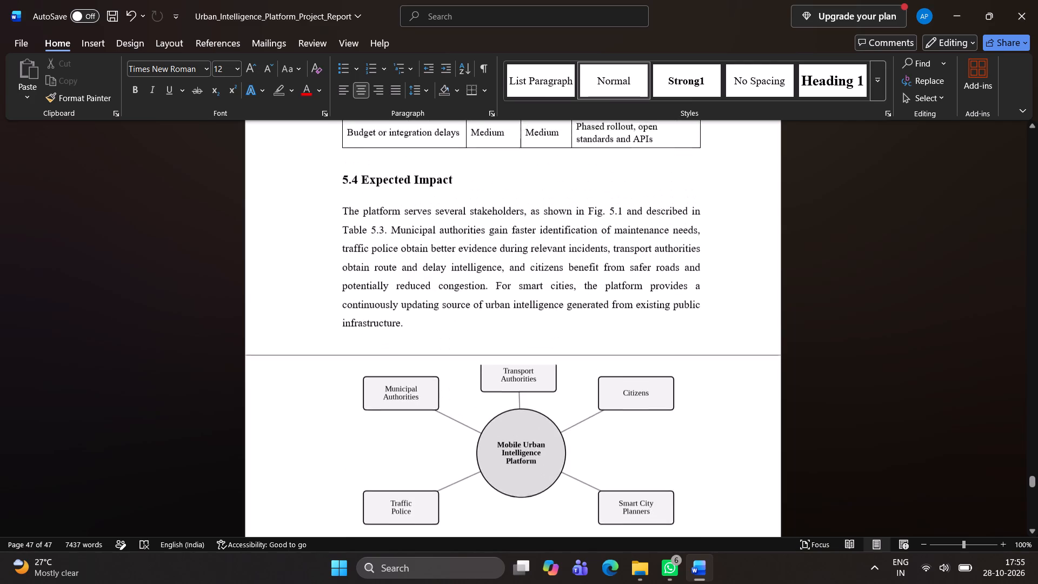
{"action": "scroll", "coordinate": [487, 306], "scroll_direction": "up", "scroll_amount": 2}
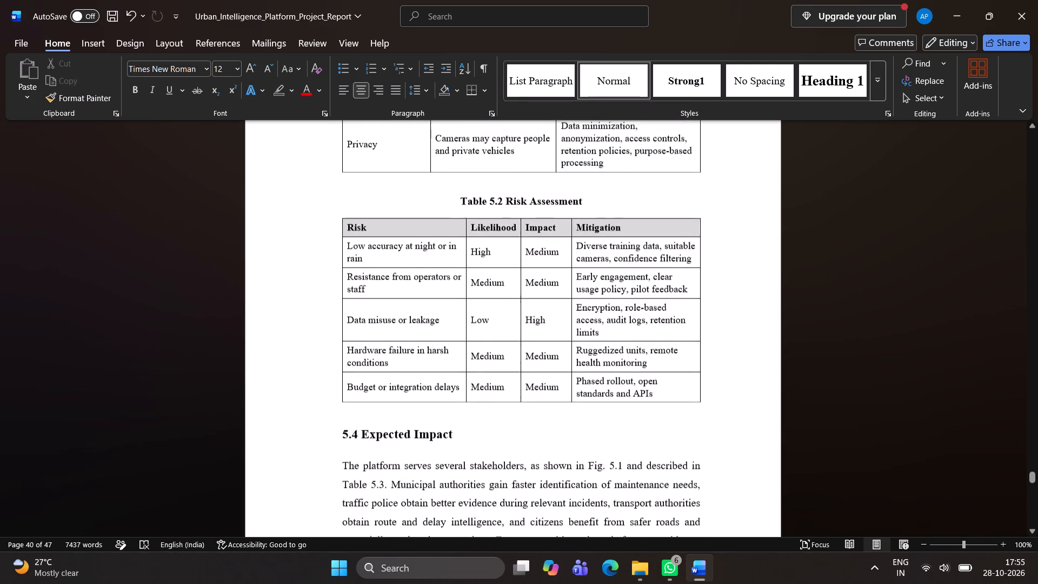
{"action": "scroll", "coordinate": [487, 306], "scroll_direction": "up", "scroll_amount": 3}
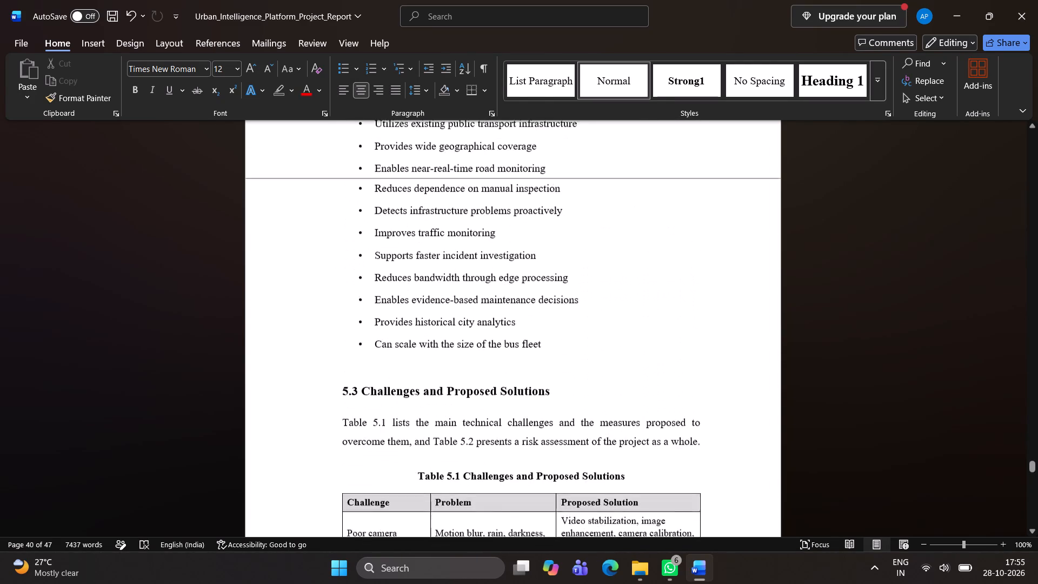
{"action": "scroll", "coordinate": [487, 306], "scroll_direction": "up", "scroll_amount": 2}
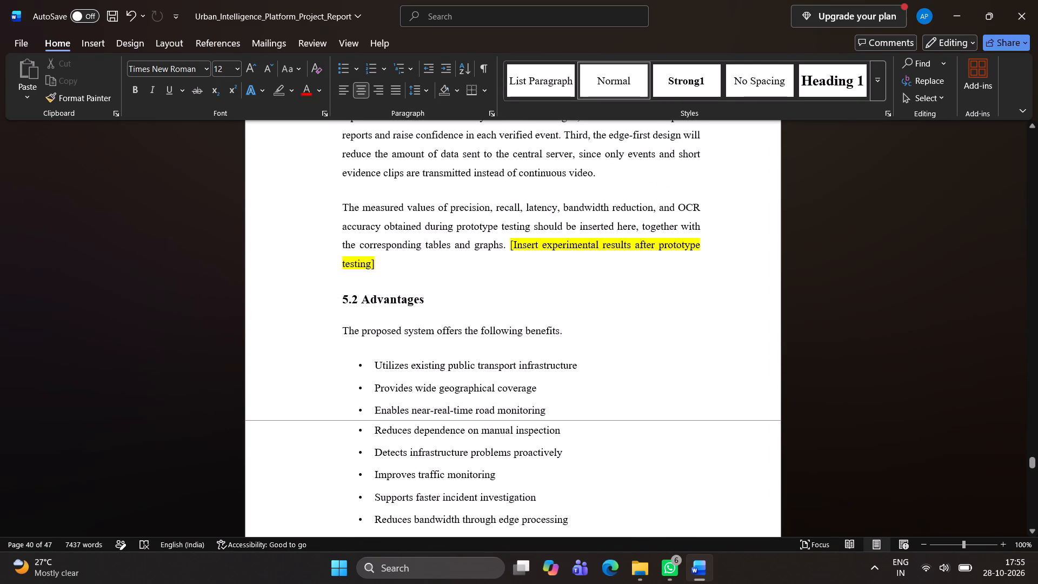
{"action": "left_click_drag", "start_coordinate": [506, 244], "coordinate": [501, 257]}
{"action": "left_click_drag", "start_coordinate": [501, 257], "coordinate": [494, 264]}
{"action": "key", "text": "BackSpace"}
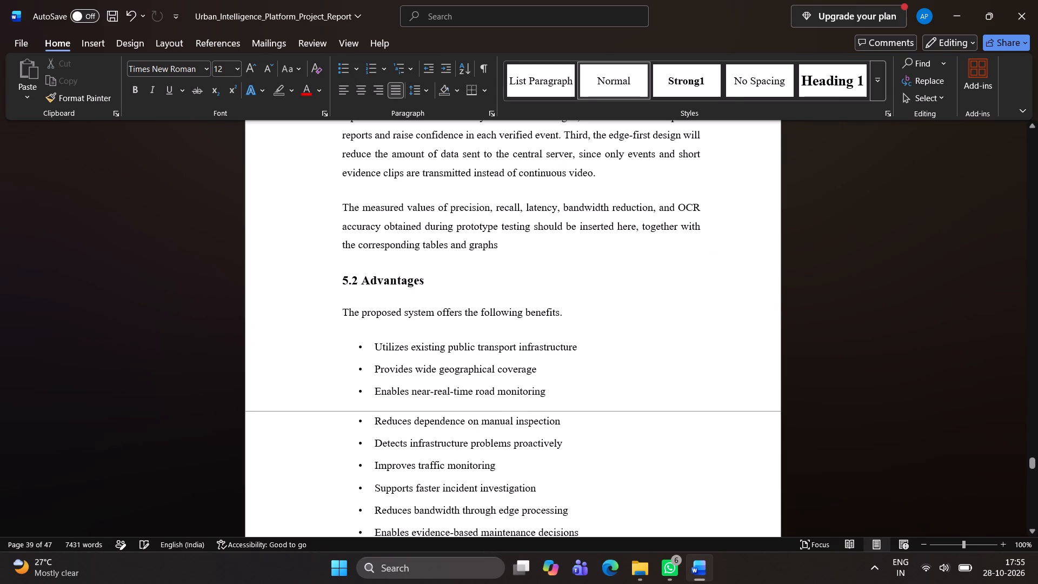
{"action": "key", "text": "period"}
Look back through the report from Chapter 5 through the earlier chapters, contents and Acknowledgement to the title page.
{"action": "scroll", "coordinate": [524, 220], "scroll_direction": "up", "scroll_amount": 4}
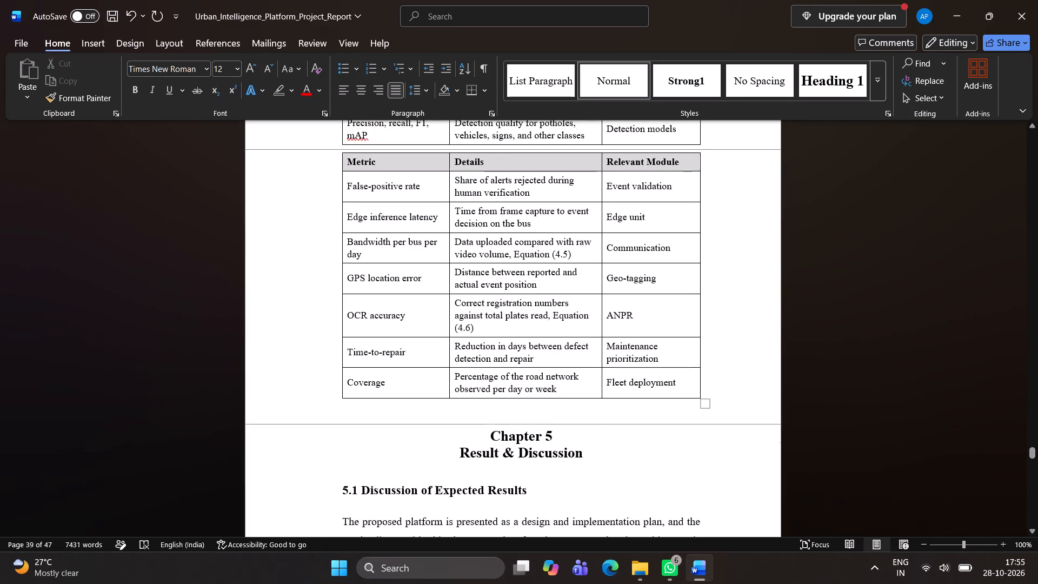
{"action": "scroll", "coordinate": [527, 243], "scroll_direction": "up", "scroll_amount": 4}
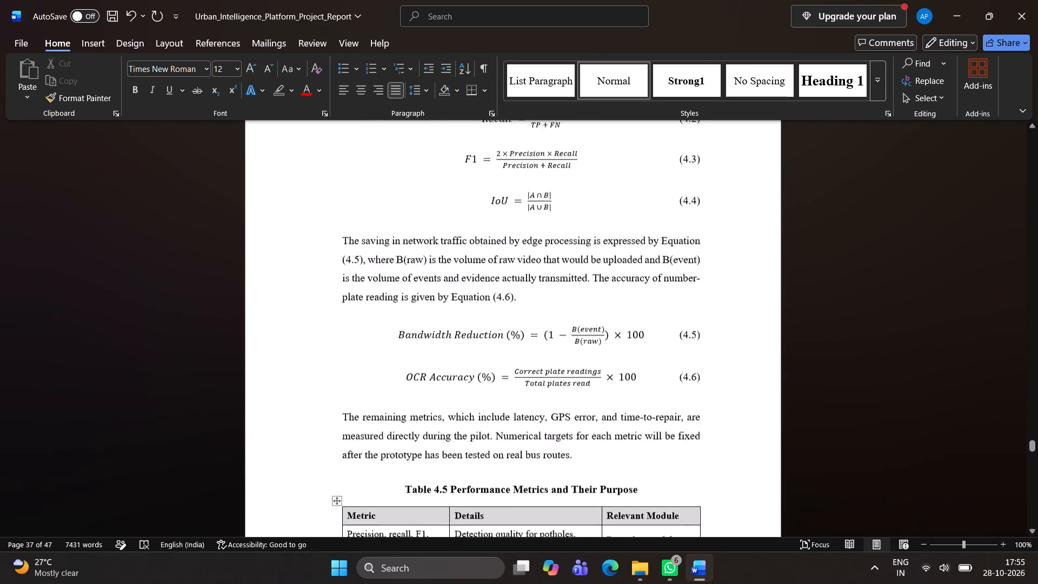
{"action": "scroll", "coordinate": [527, 243], "scroll_direction": "up", "scroll_amount": 4}
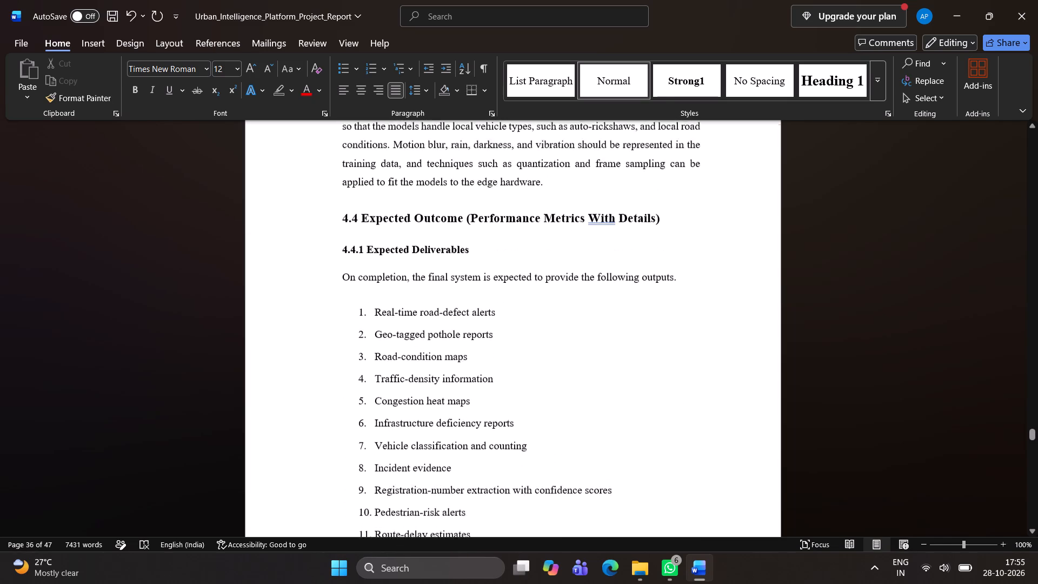
{"action": "scroll", "coordinate": [527, 243], "scroll_direction": "up", "scroll_amount": 4}
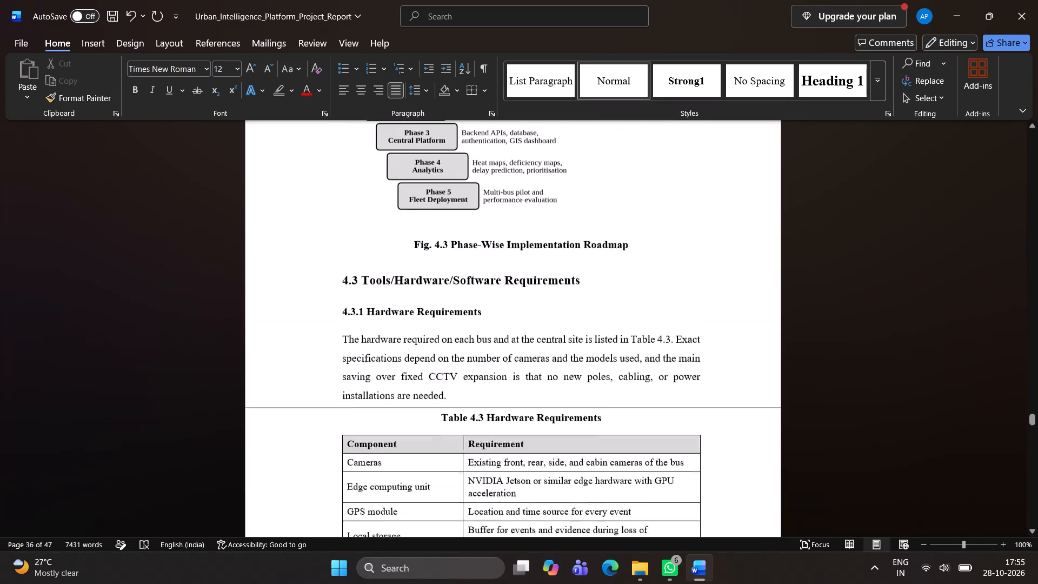
{"action": "scroll", "coordinate": [527, 243], "scroll_direction": "up", "scroll_amount": 6}
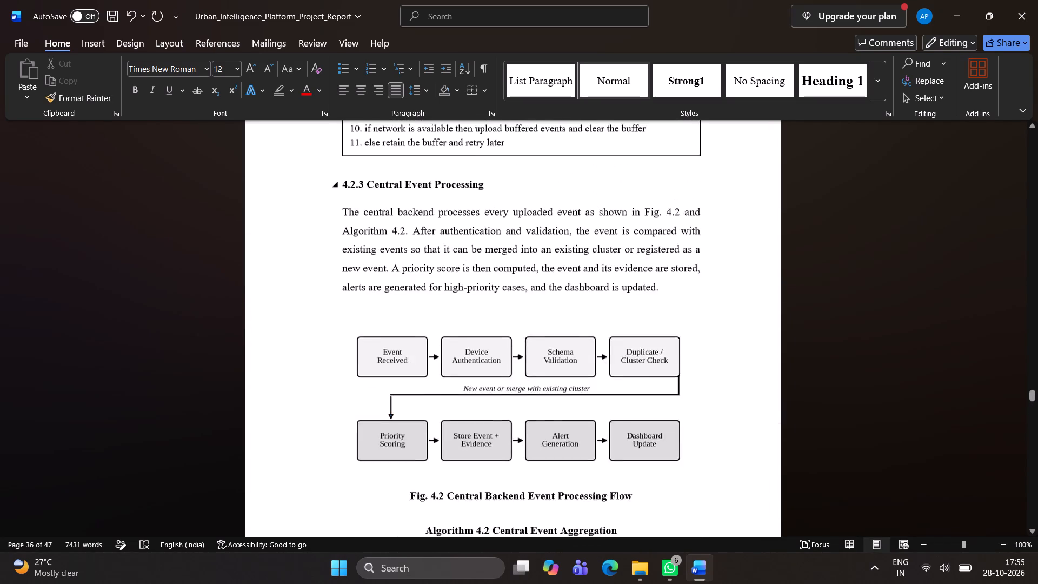
{"action": "scroll", "coordinate": [527, 243], "scroll_direction": "up", "scroll_amount": 6}
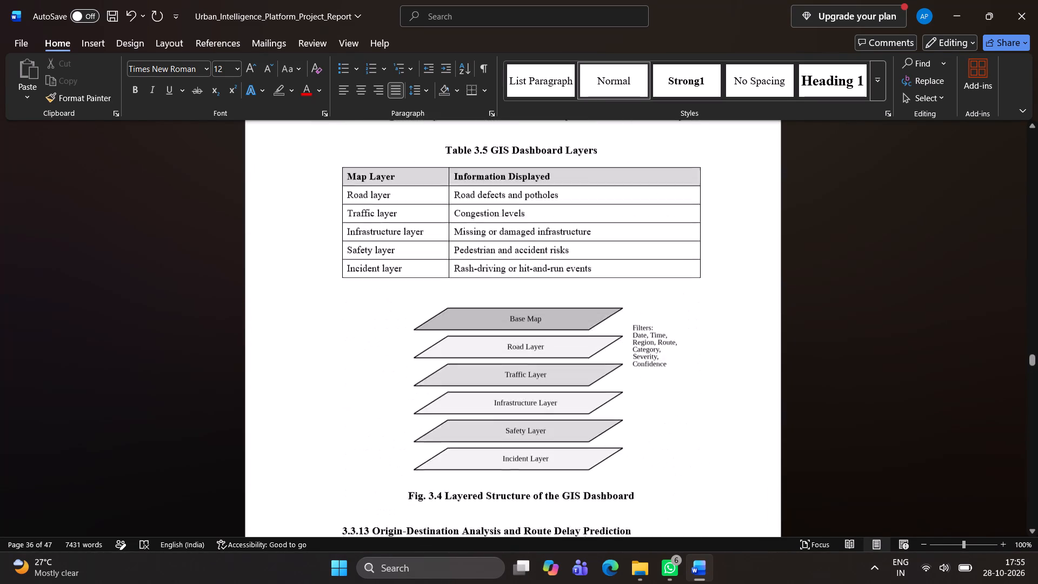
{"action": "scroll", "coordinate": [527, 243], "scroll_direction": "up", "scroll_amount": 6}
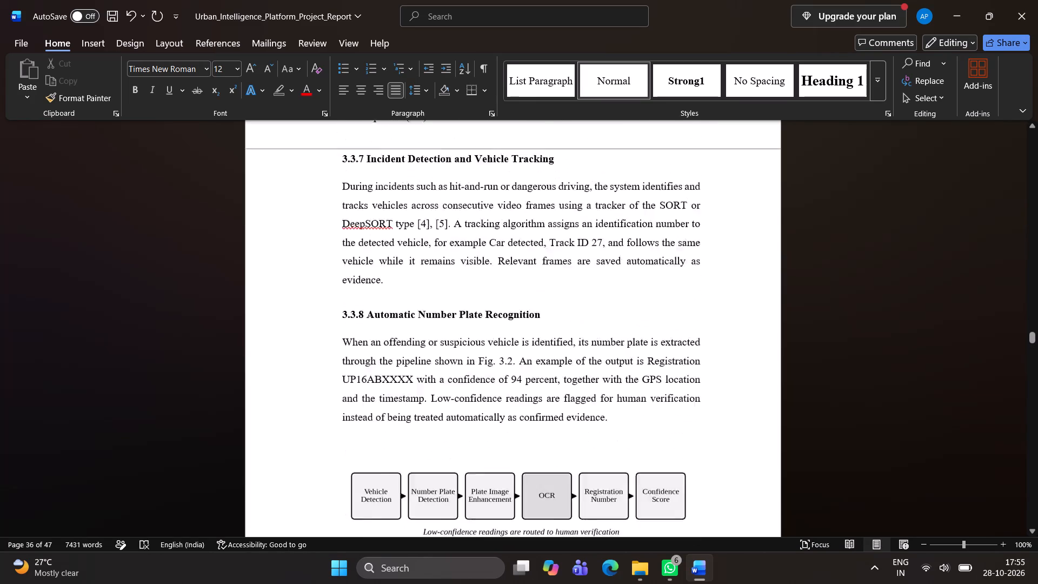
{"action": "scroll", "coordinate": [527, 243], "scroll_direction": "up", "scroll_amount": 4}
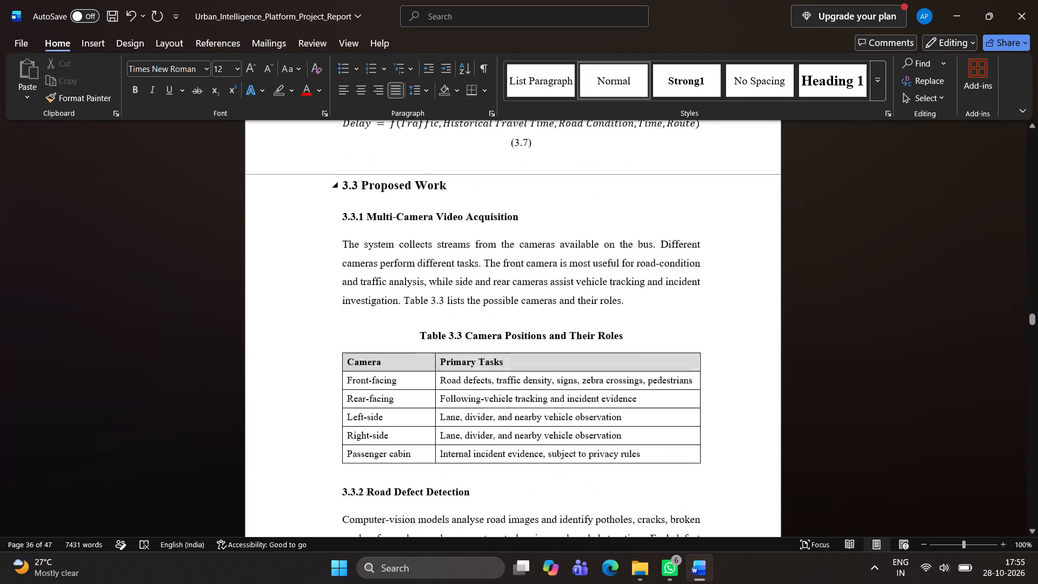
{"action": "scroll", "coordinate": [527, 243], "scroll_direction": "up", "scroll_amount": 4}
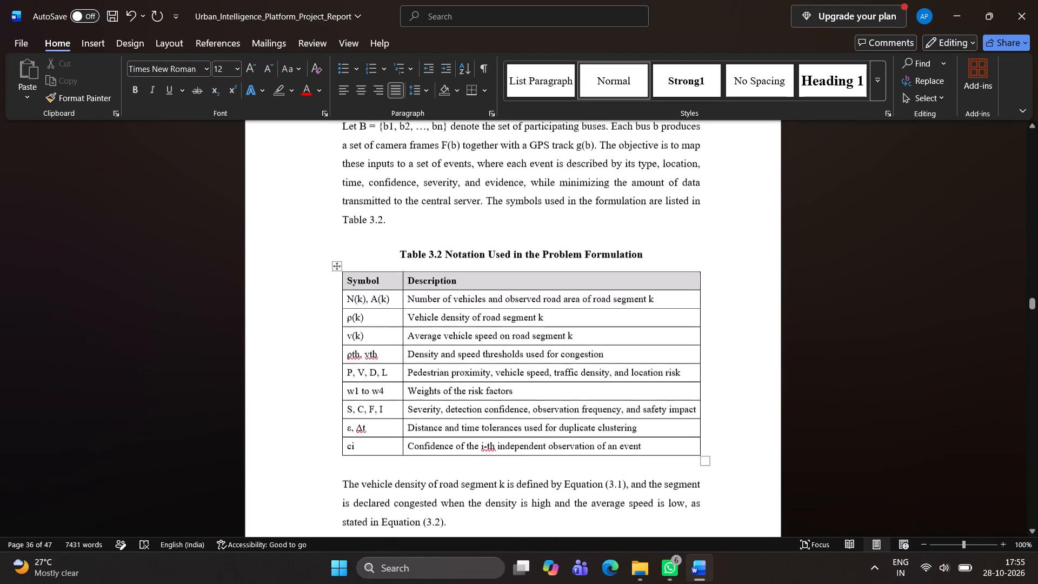
{"action": "scroll", "coordinate": [527, 243], "scroll_direction": "up", "scroll_amount": 4}
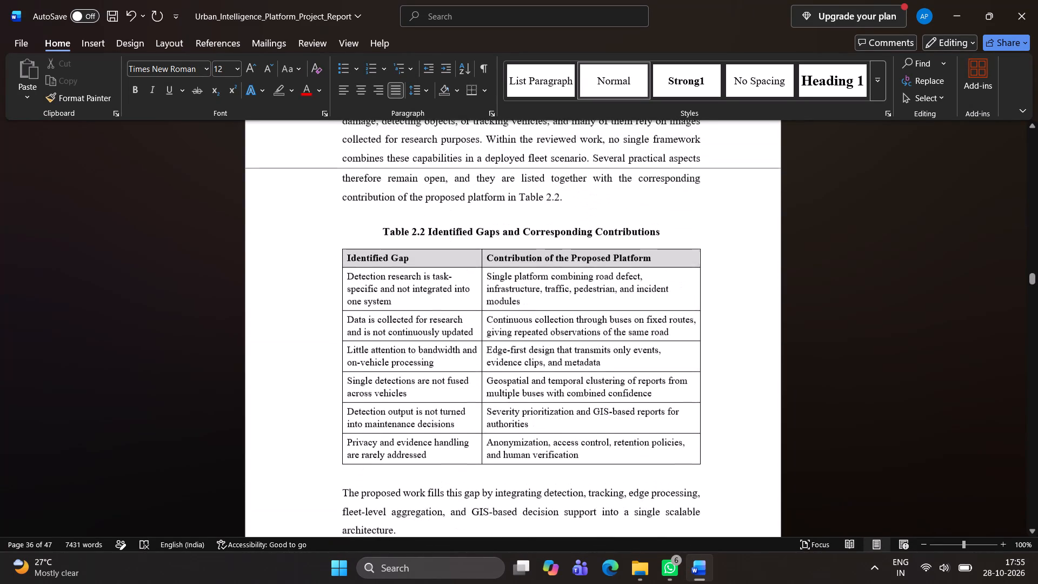
{"action": "scroll", "coordinate": [527, 243], "scroll_direction": "up", "scroll_amount": 4}
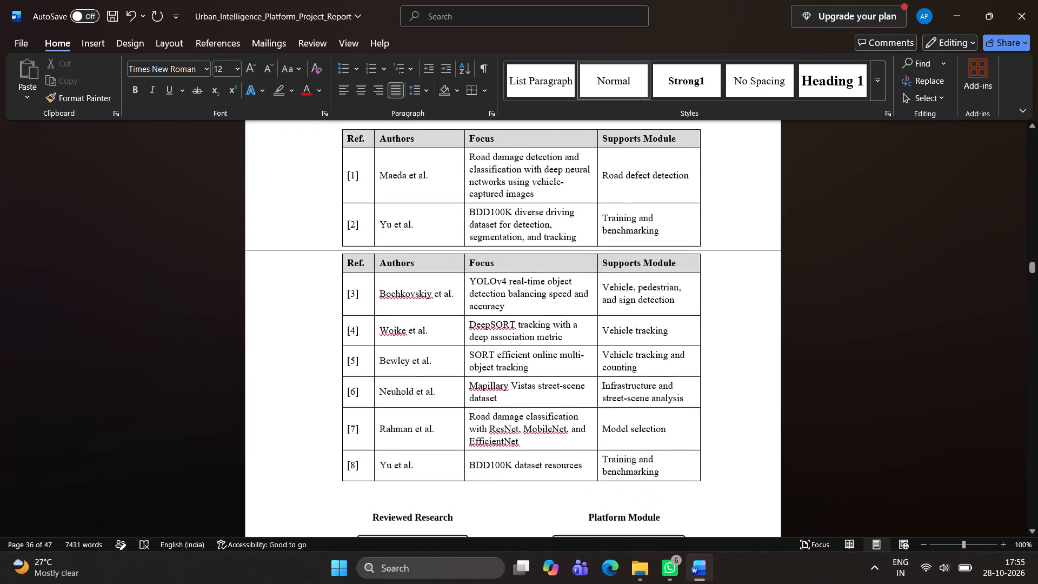
{"action": "scroll", "coordinate": [527, 243], "scroll_direction": "up", "scroll_amount": 4}
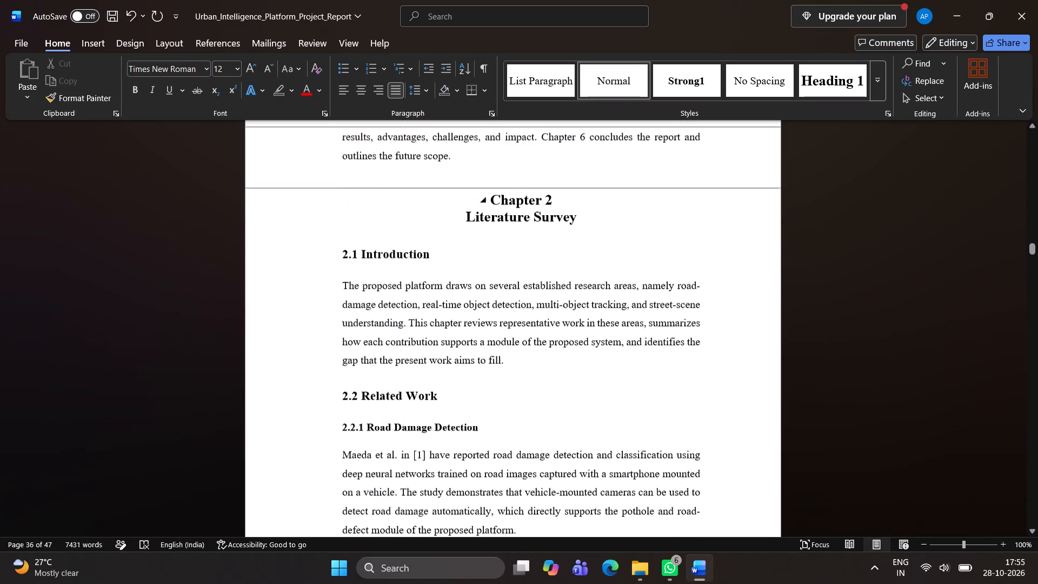
{"action": "scroll", "coordinate": [527, 243], "scroll_direction": "up", "scroll_amount": 4}
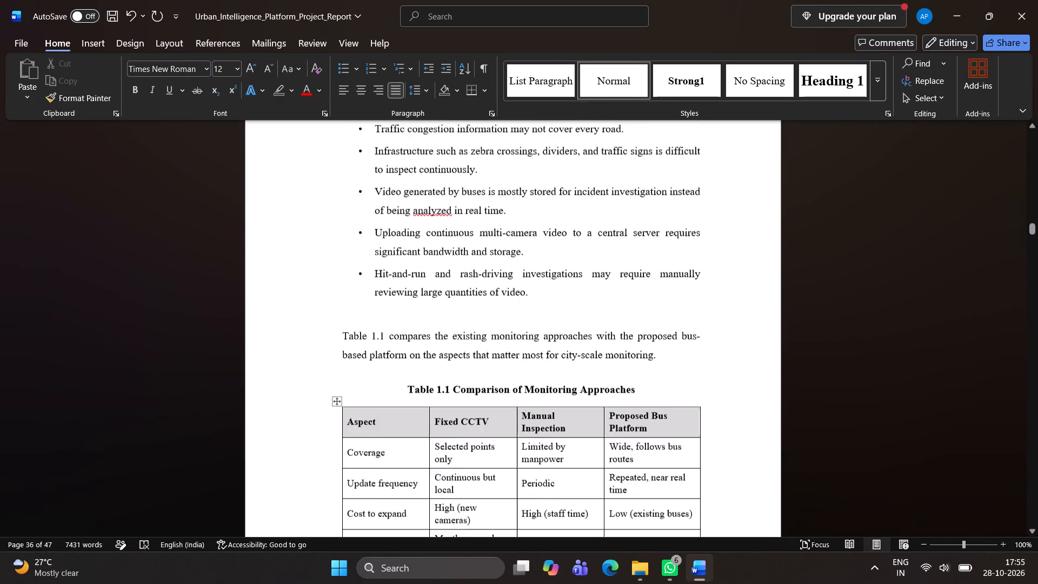
{"action": "scroll", "coordinate": [527, 243], "scroll_direction": "up", "scroll_amount": 6}
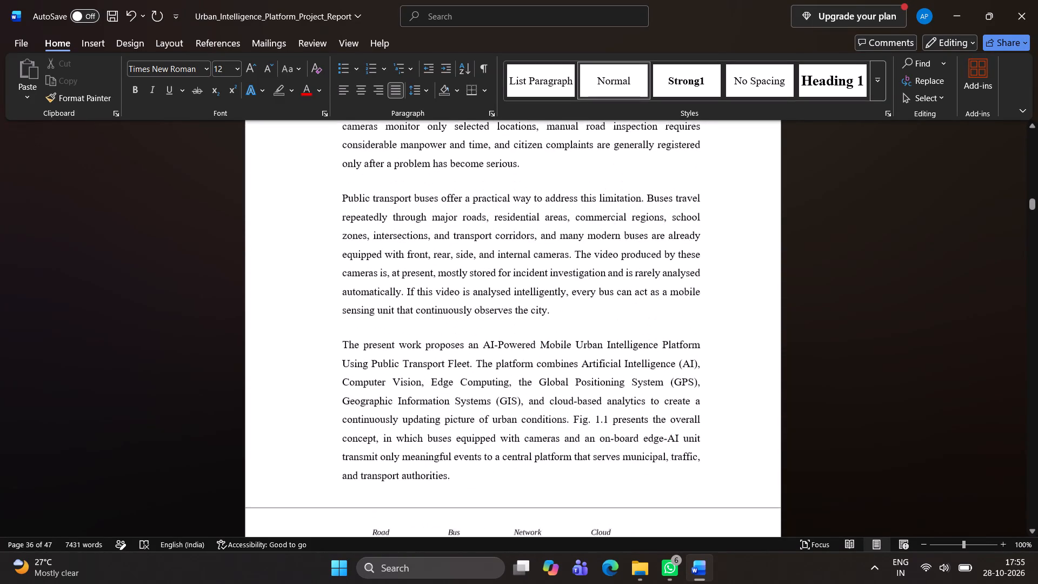
{"action": "scroll", "coordinate": [527, 243], "scroll_direction": "up", "scroll_amount": 3}
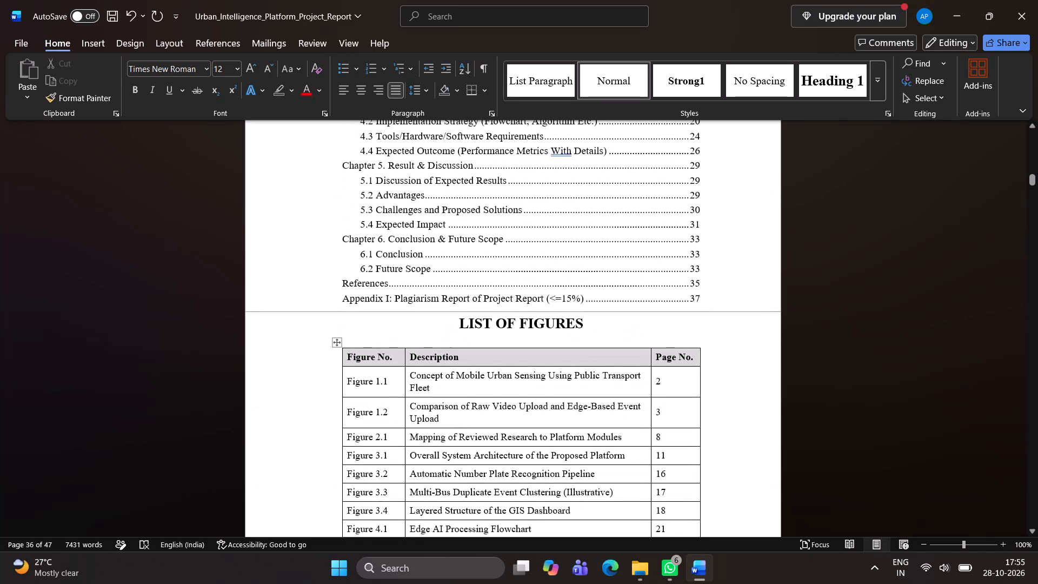
{"action": "scroll", "coordinate": [527, 243], "scroll_direction": "up", "scroll_amount": 5}
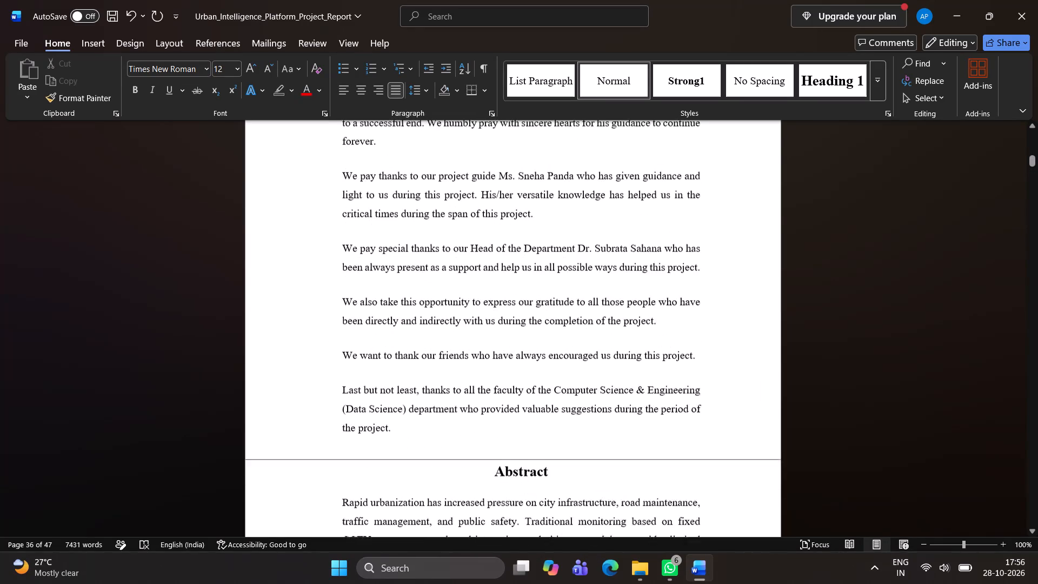
{"action": "scroll", "coordinate": [527, 243], "scroll_direction": "up", "scroll_amount": 1}
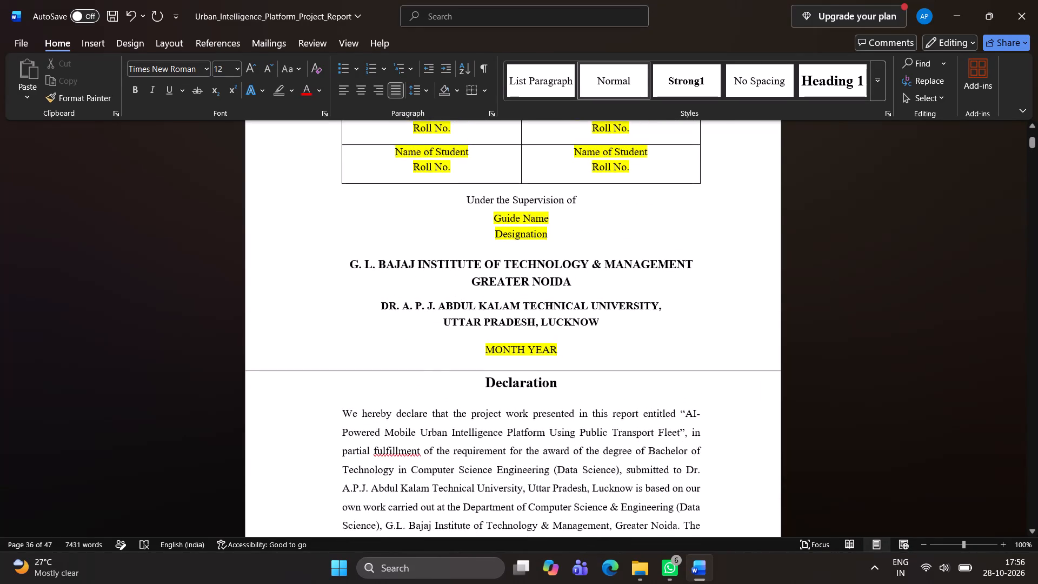
{"action": "scroll", "coordinate": [527, 243], "scroll_direction": "up", "scroll_amount": 2}
Examine the front matter, checking the Certificate, the Declaration's student details and the title page placeholders.
{"action": "scroll", "coordinate": [527, 243], "scroll_direction": "down", "scroll_amount": 5}
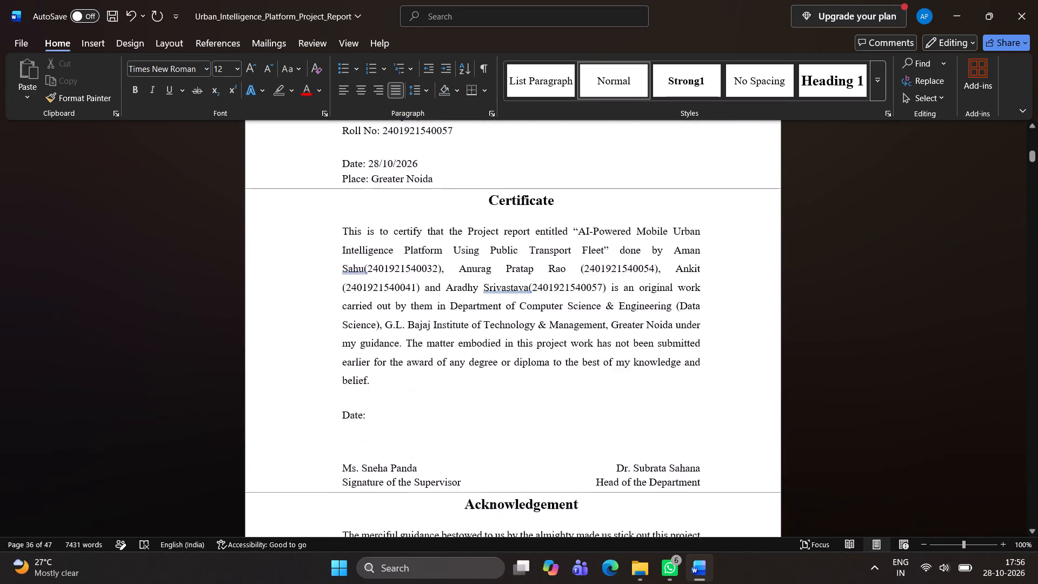
{"action": "scroll", "coordinate": [527, 243], "scroll_direction": "down", "scroll_amount": 1}
{"action": "scroll", "coordinate": [527, 243], "scroll_direction": "up", "scroll_amount": 1}
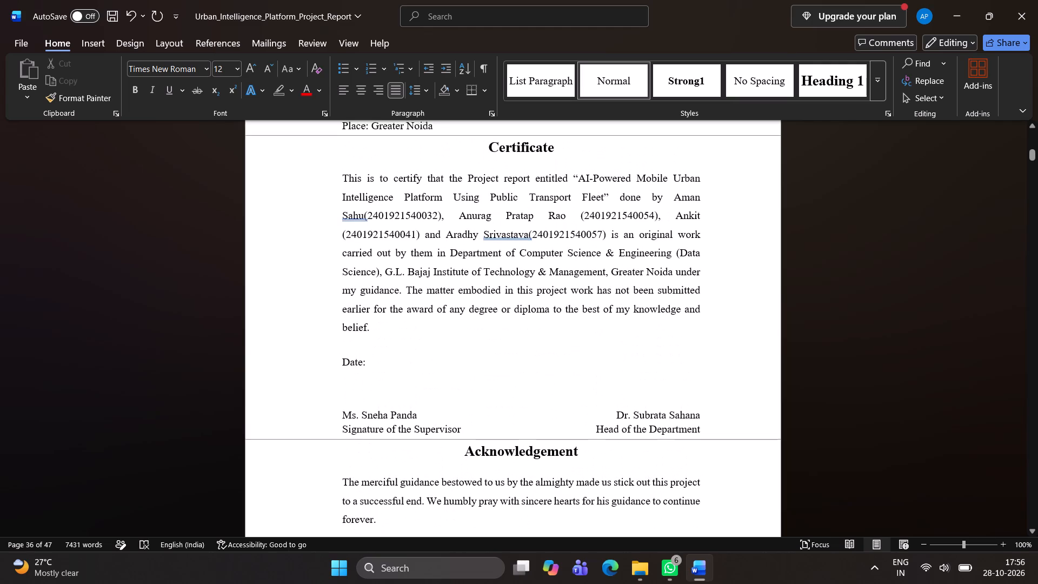
{"action": "scroll", "coordinate": [527, 243], "scroll_direction": "up", "scroll_amount": 4}
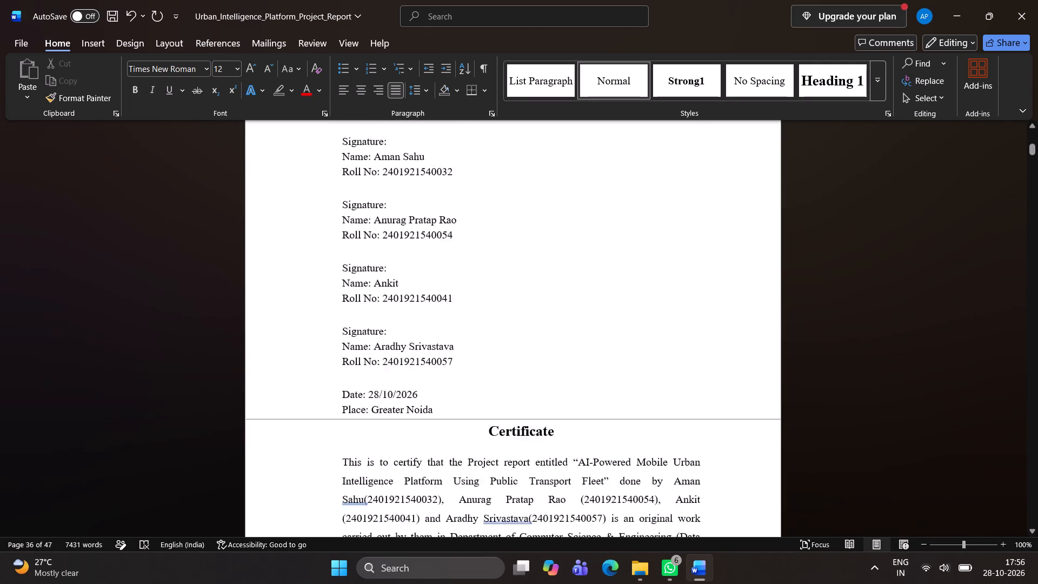
{"action": "scroll", "coordinate": [527, 243], "scroll_direction": "up", "scroll_amount": 2}
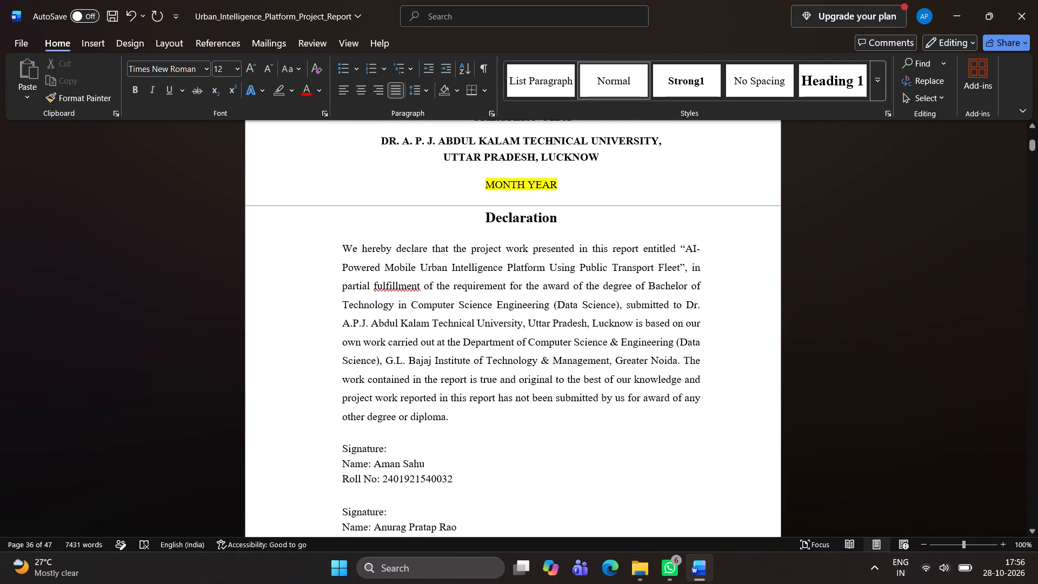
{"action": "scroll", "coordinate": [527, 243], "scroll_direction": "up", "scroll_amount": 7}
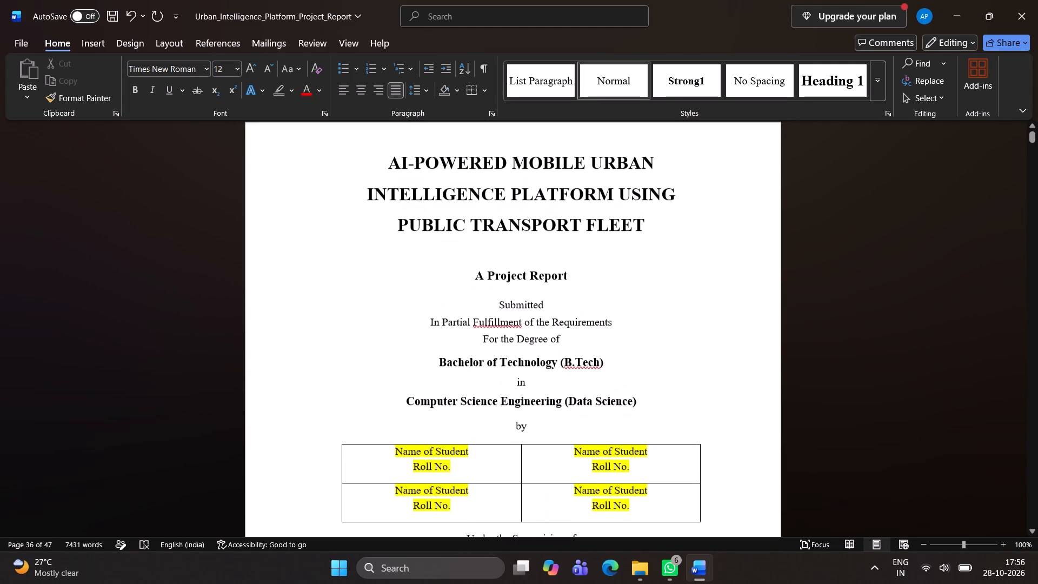
{"action": "scroll", "coordinate": [527, 243], "scroll_direction": "up", "scroll_amount": 1}
{"action": "scroll", "coordinate": [527, 243], "scroll_direction": "down", "scroll_amount": 3}
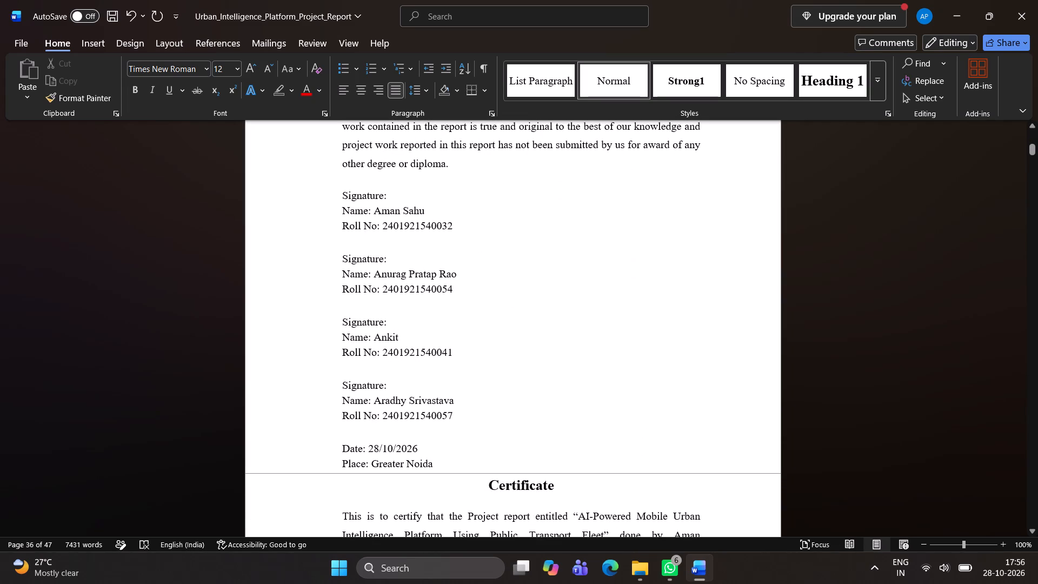
Set up the report's print job with the custom page range "2-", checking the enlarged preview of the front matter.
{"action": "key", "text": "ctrl+p"}
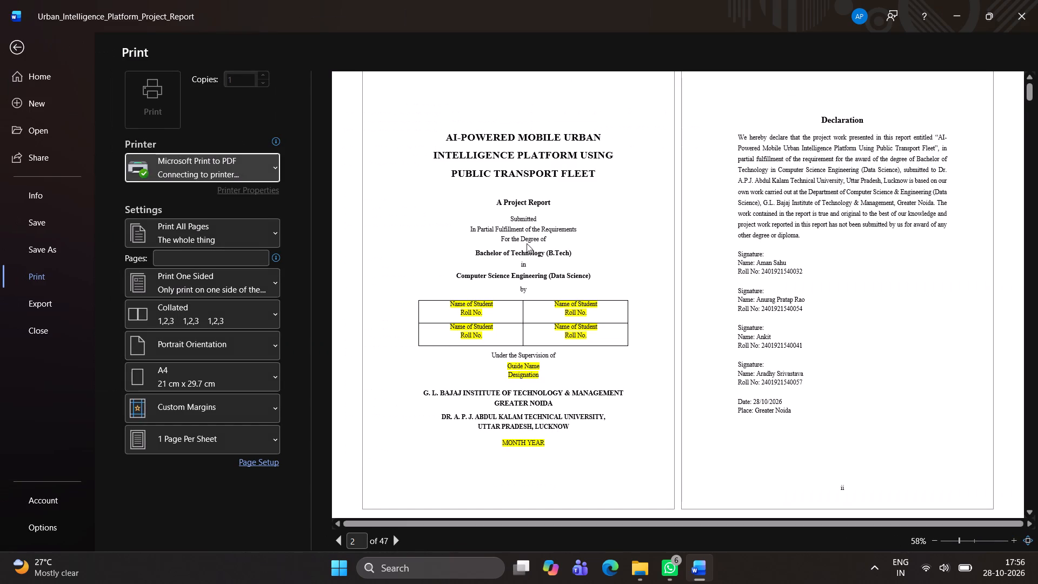
{"action": "left_click", "coordinate": [1014, 539]}
{"action": "triple_click", "coordinate": [1014, 539]}
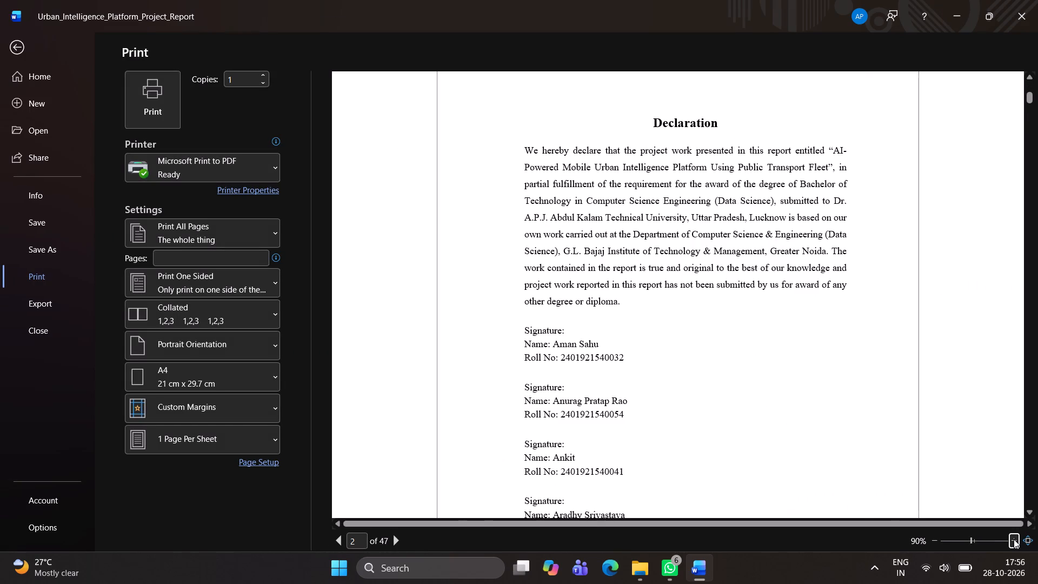
{"action": "left_click", "coordinate": [1014, 539]}
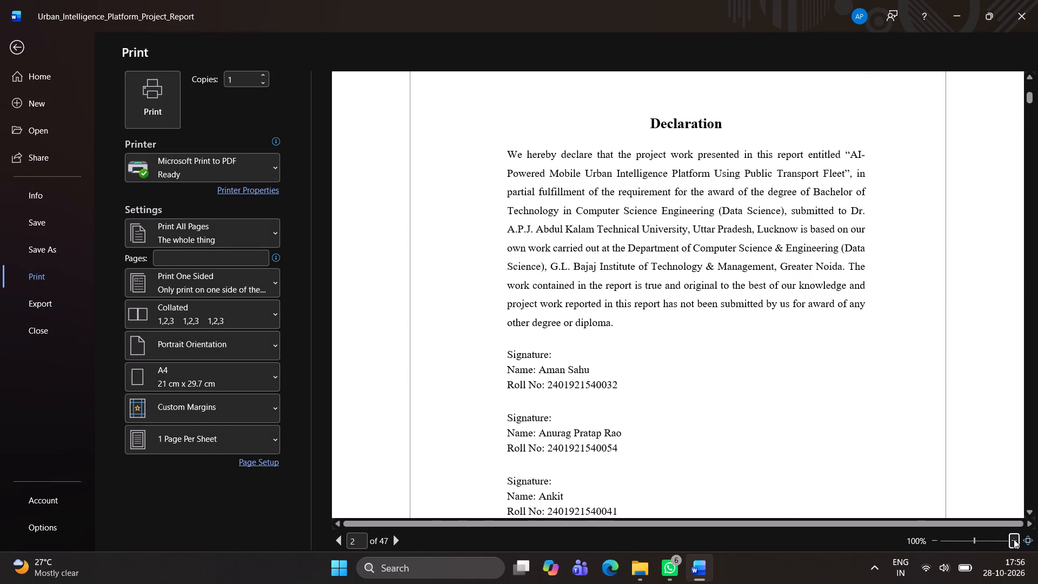
{"action": "left_click", "coordinate": [239, 256]}
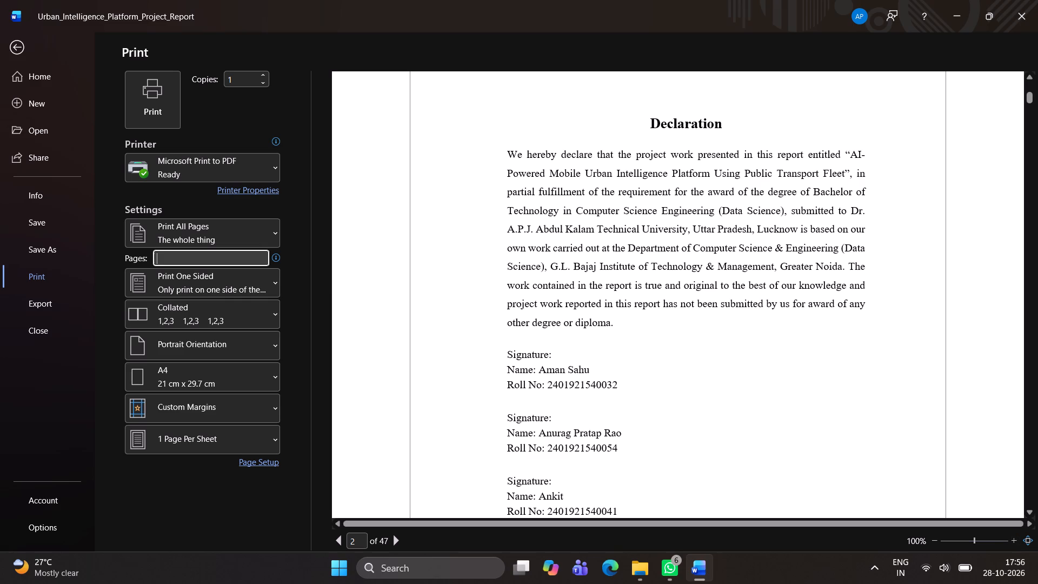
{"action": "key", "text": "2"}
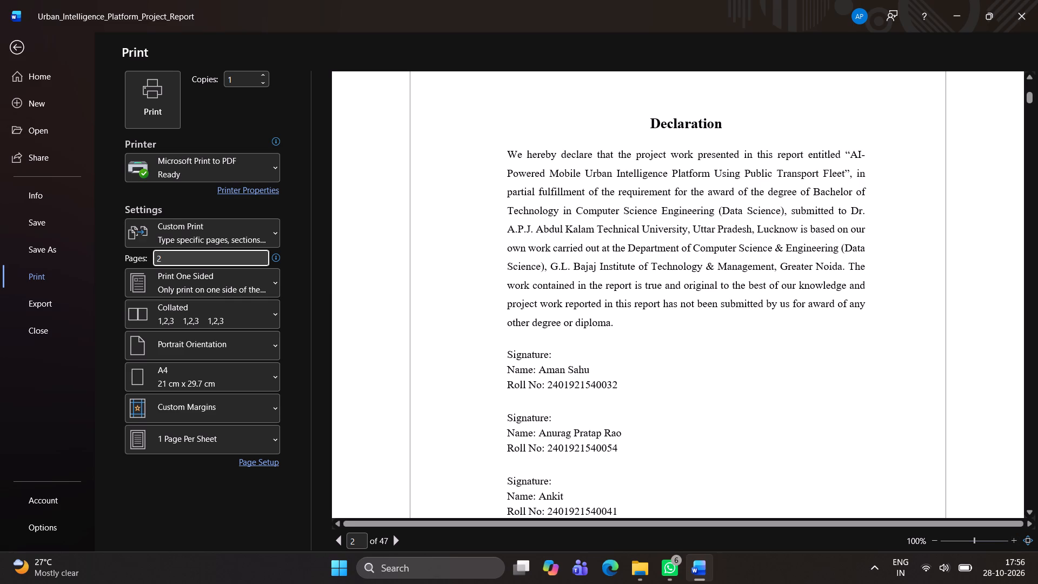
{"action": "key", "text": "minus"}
{"action": "scroll", "coordinate": [594, 205], "scroll_direction": "down", "scroll_amount": 7}
{"action": "scroll", "coordinate": [594, 205], "scroll_direction": "up", "scroll_amount": 7}
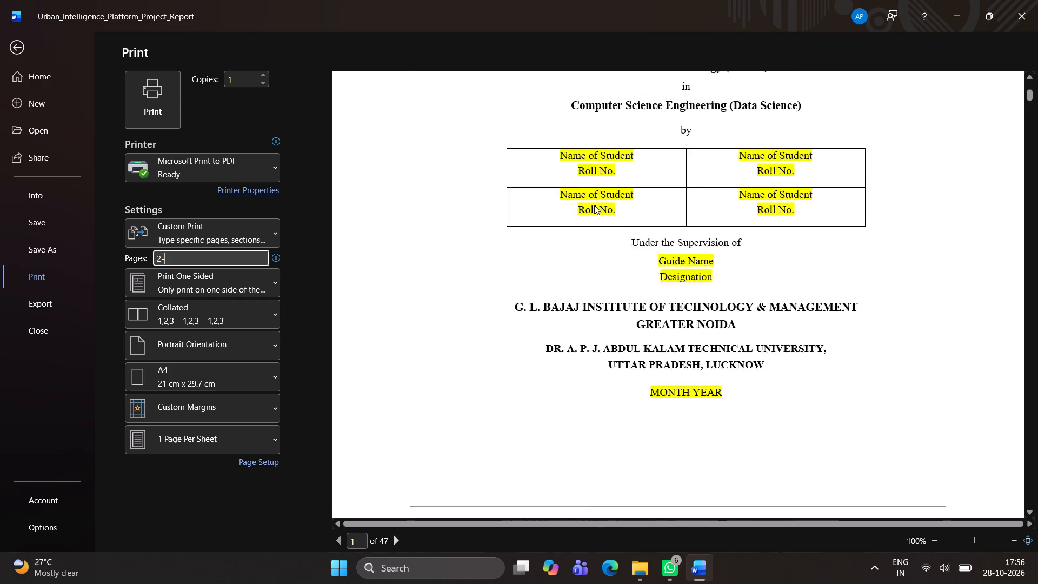
{"action": "scroll", "coordinate": [594, 205], "scroll_direction": "up", "scroll_amount": 3}
{"action": "scroll", "coordinate": [594, 205], "scroll_direction": "down", "scroll_amount": 12}
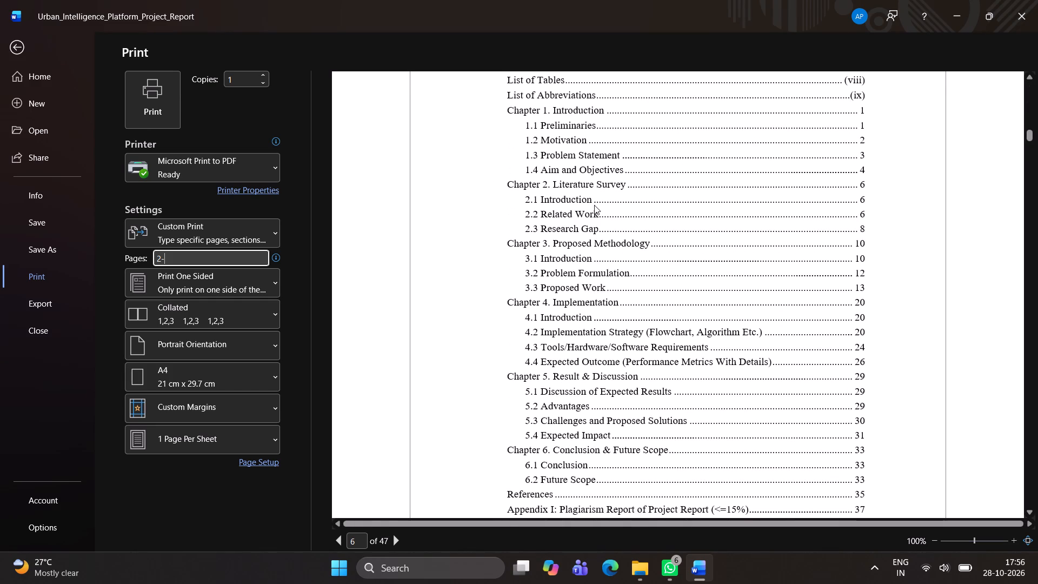
{"action": "key", "text": "BackSpace"}
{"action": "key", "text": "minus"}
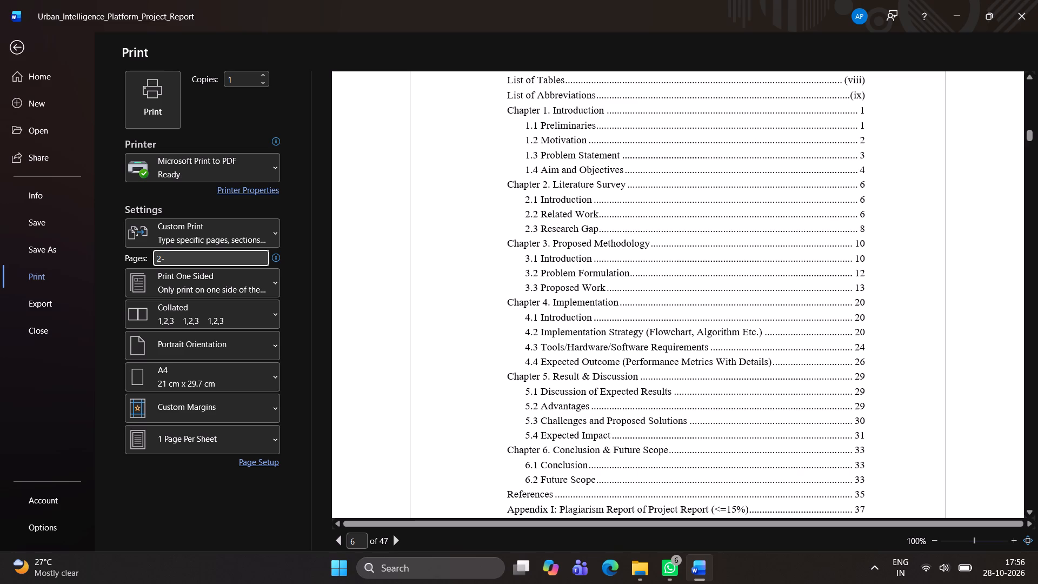
{"action": "scroll", "coordinate": [517, 277], "scroll_direction": "right", "scroll_amount": 1}
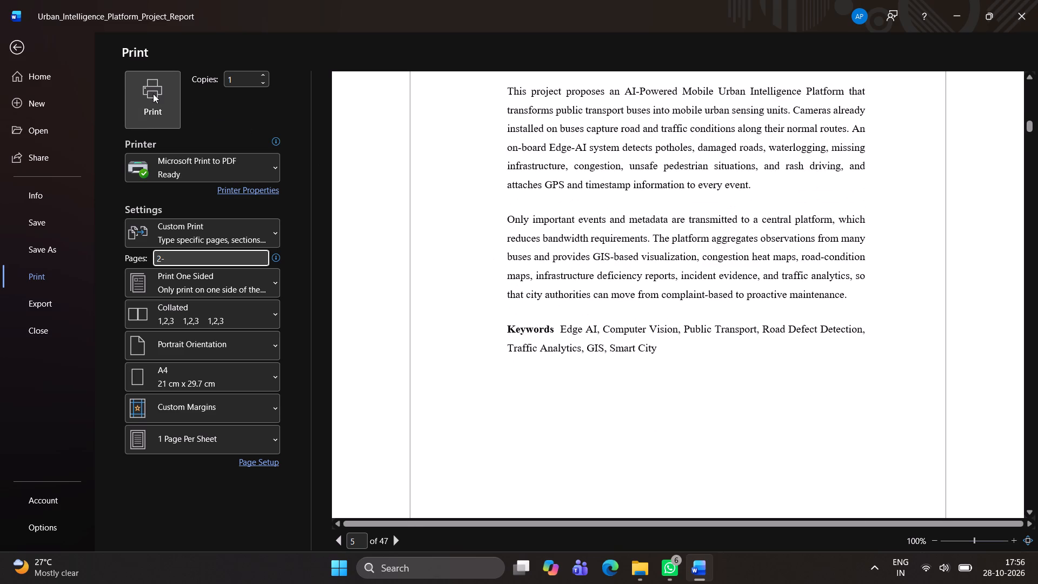
Print the report with Microsoft Print to PDF, saving the output in the Downloads folder as urban_intelligence.
{"action": "left_click", "coordinate": [156, 96]}
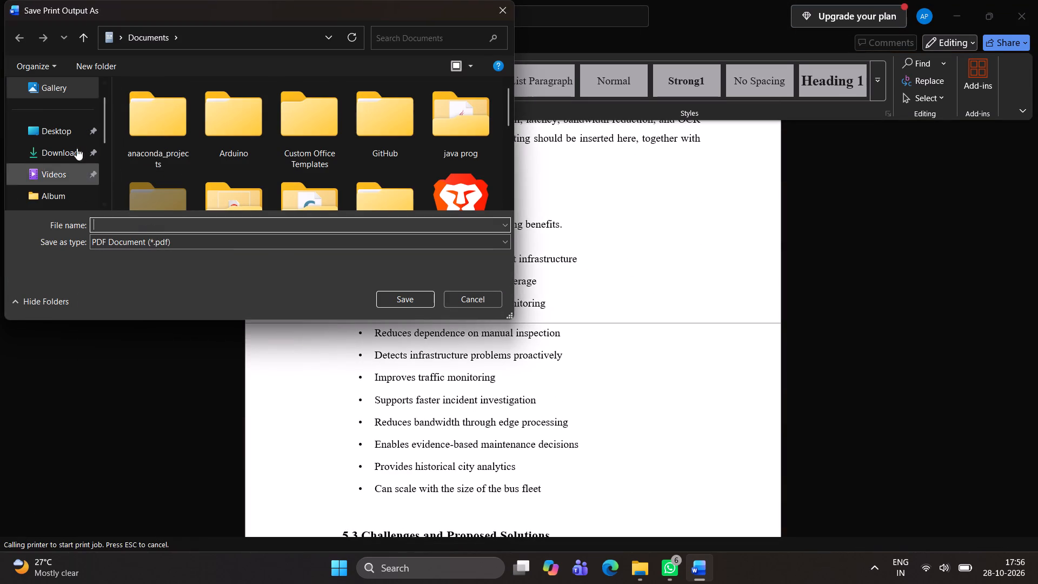
{"action": "left_click", "coordinate": [55, 144]}
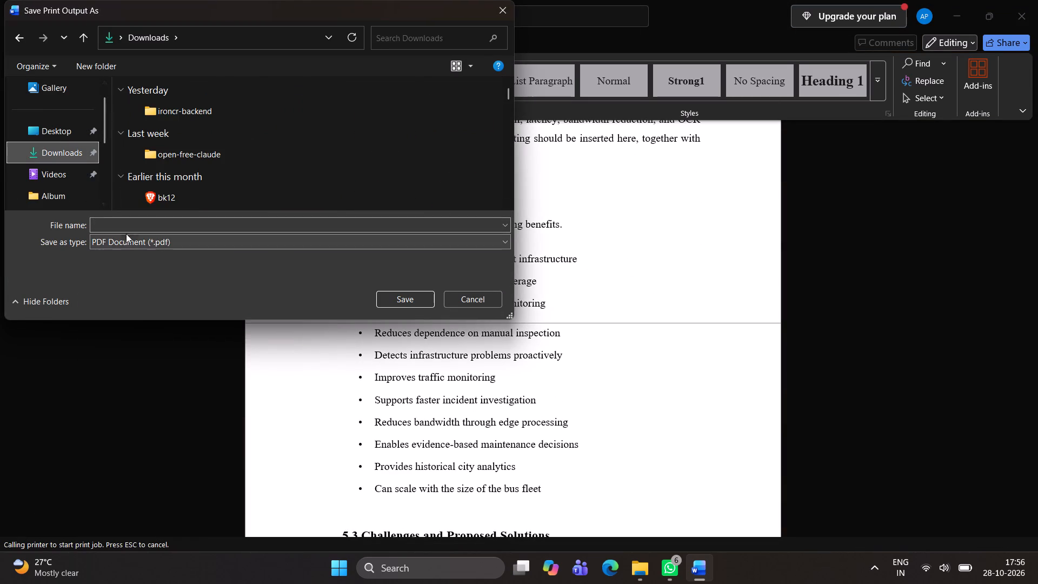
{"action": "left_click", "coordinate": [130, 223]}
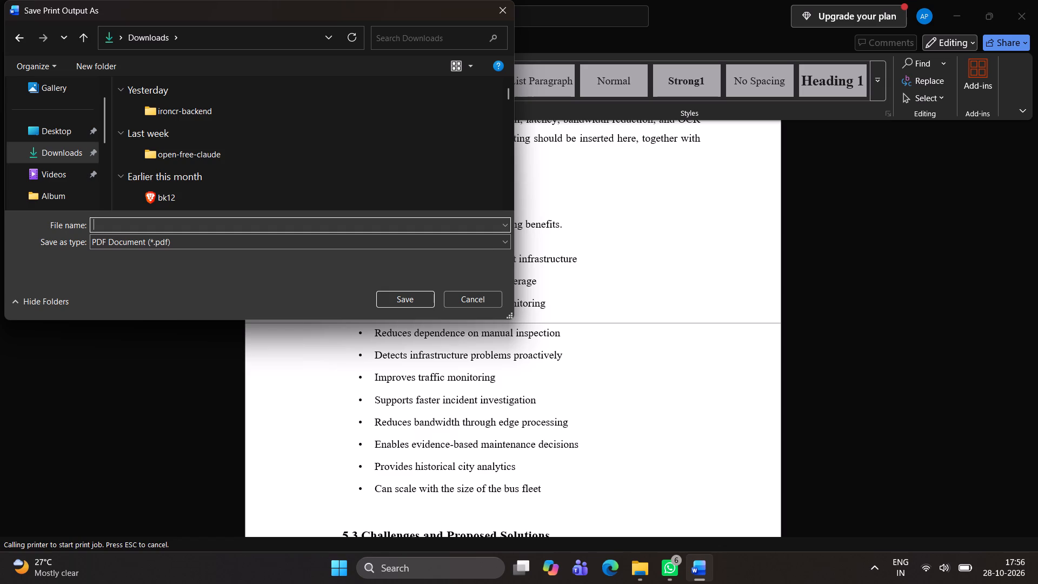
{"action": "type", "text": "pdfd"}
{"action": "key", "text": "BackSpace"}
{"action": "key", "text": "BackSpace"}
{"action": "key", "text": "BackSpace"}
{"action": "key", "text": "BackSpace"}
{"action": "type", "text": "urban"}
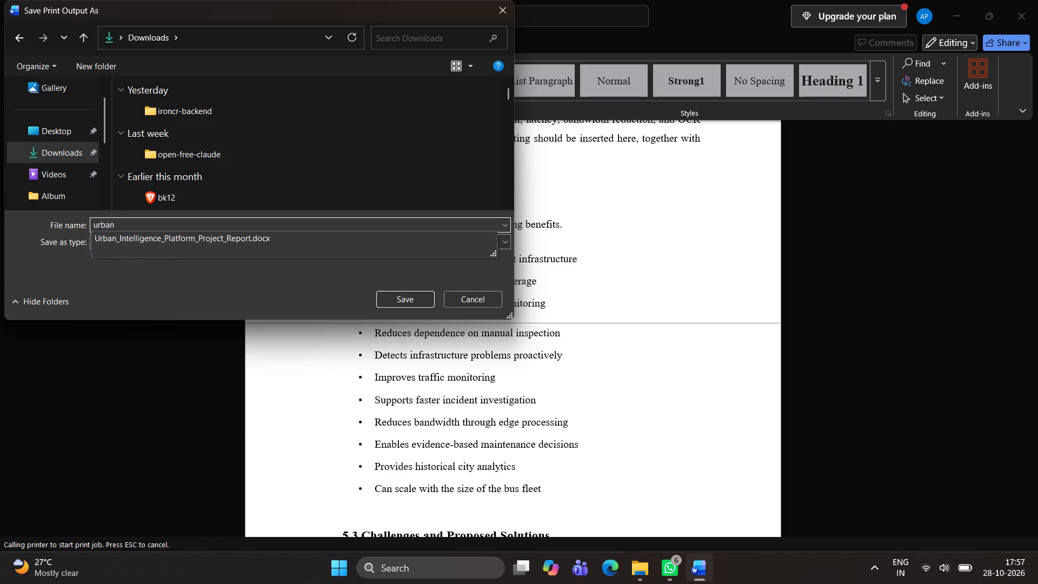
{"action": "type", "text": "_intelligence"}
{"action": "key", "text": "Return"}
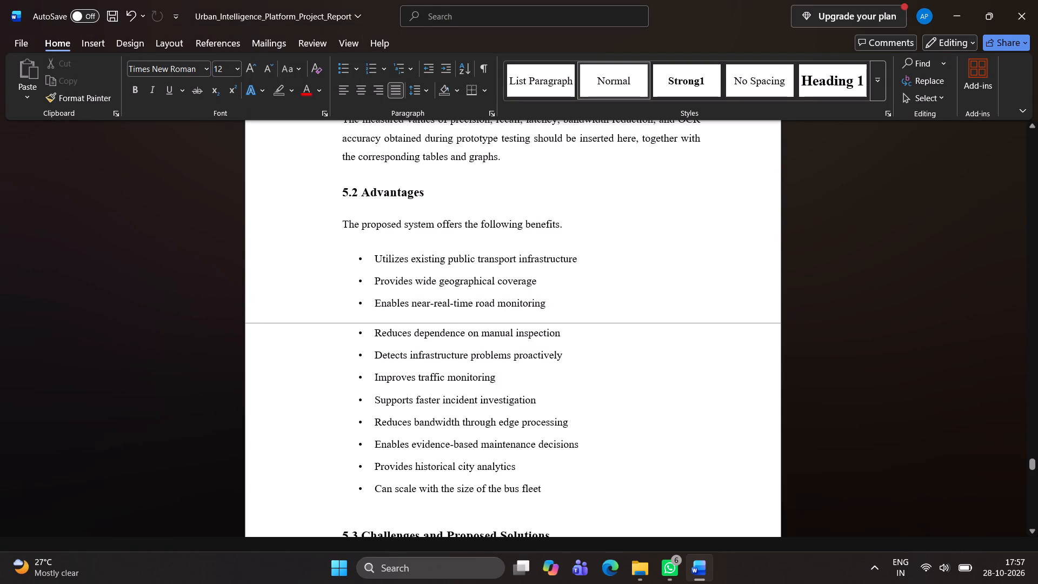
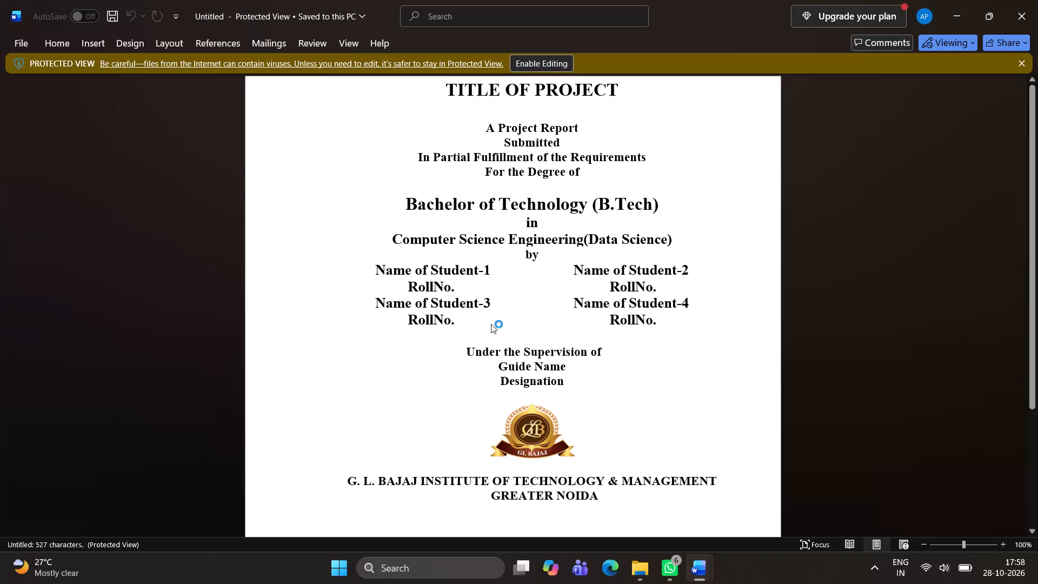
Enable editing of the protected title page document.
{"action": "left_click", "coordinate": [555, 68]}
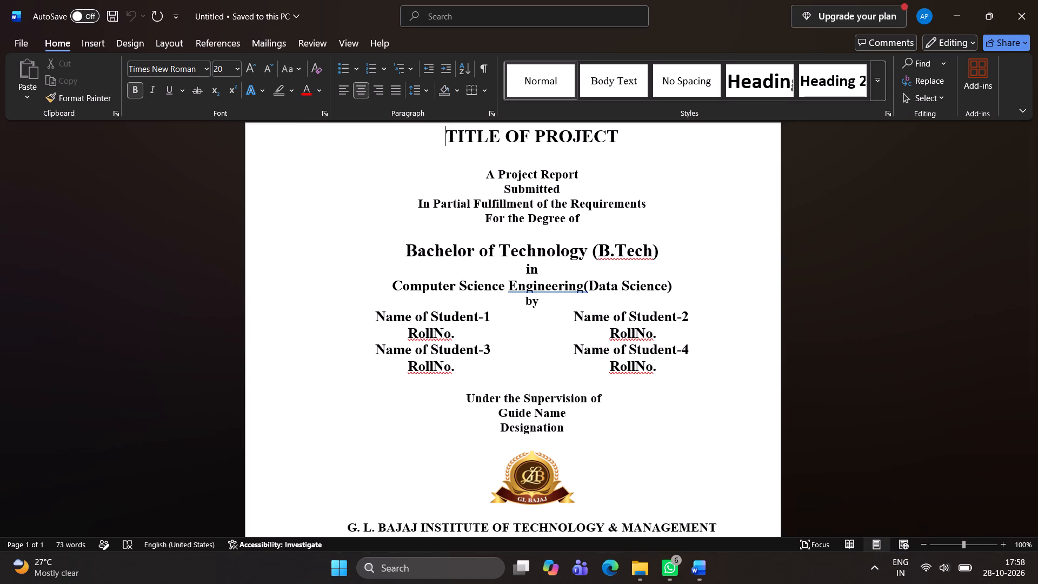
Examine the title page template, from the project title and student placeholders to the institute and university details.
{"action": "scroll", "coordinate": [578, 186], "scroll_direction": "up", "scroll_amount": 1}
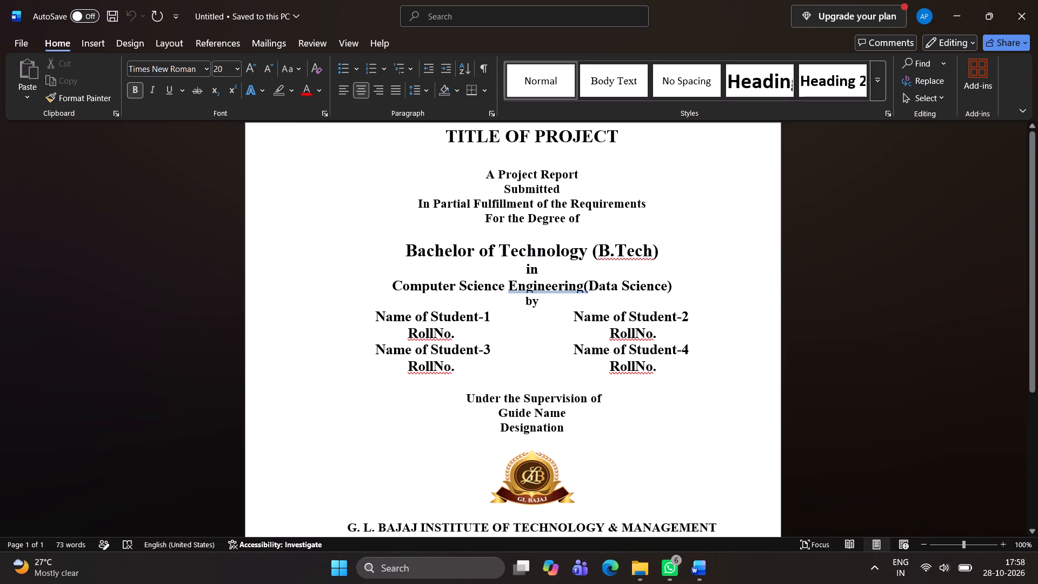
{"action": "left_click", "coordinate": [418, 204]}
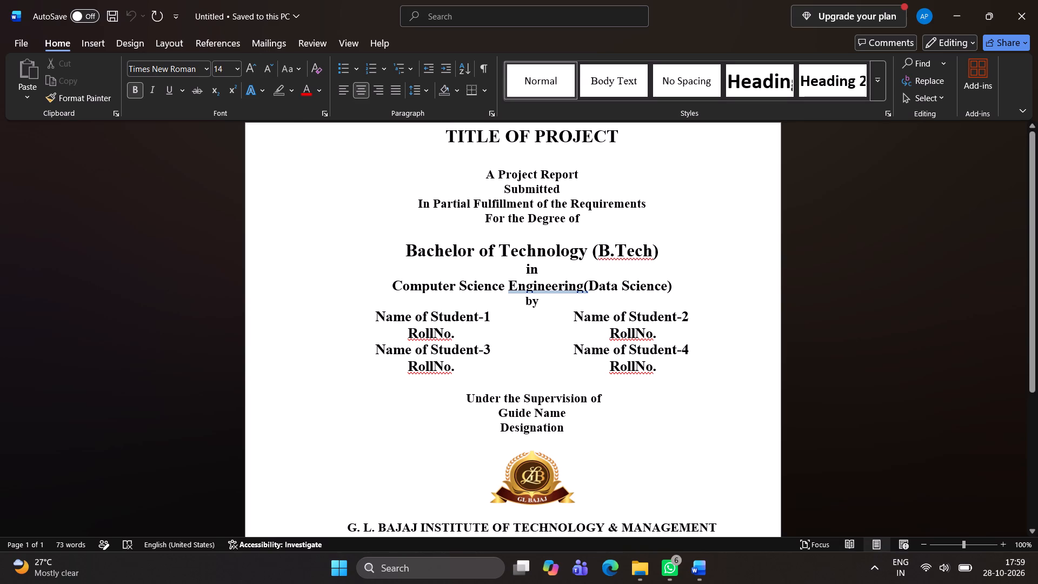
{"action": "left_click", "coordinate": [510, 219]}
{"action": "scroll", "coordinate": [531, 180], "scroll_direction": "up", "scroll_amount": 1}
{"action": "scroll", "coordinate": [531, 180], "scroll_direction": "down", "scroll_amount": 1}
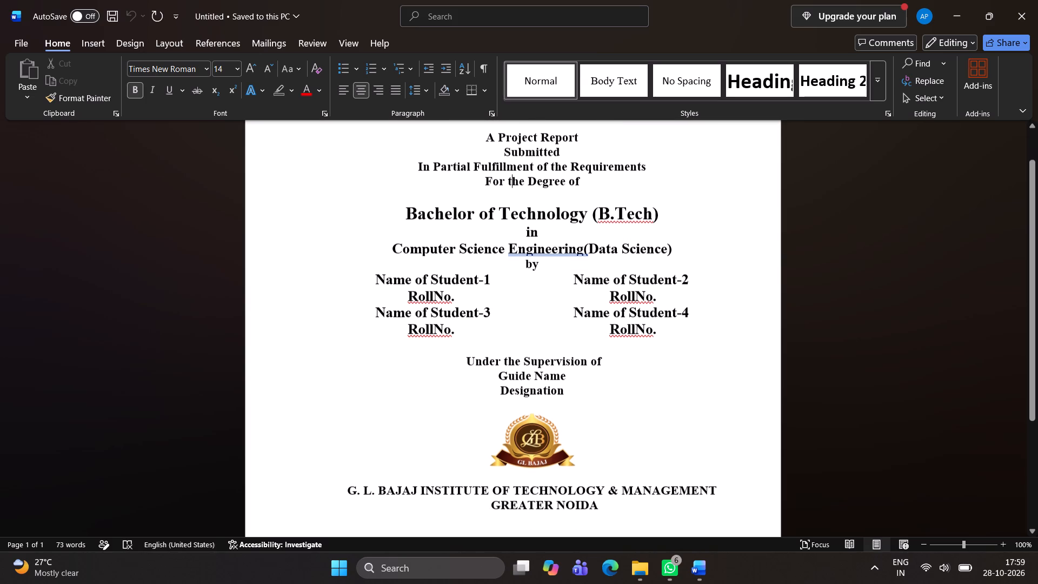
{"action": "scroll", "coordinate": [531, 180], "scroll_direction": "down", "scroll_amount": 2}
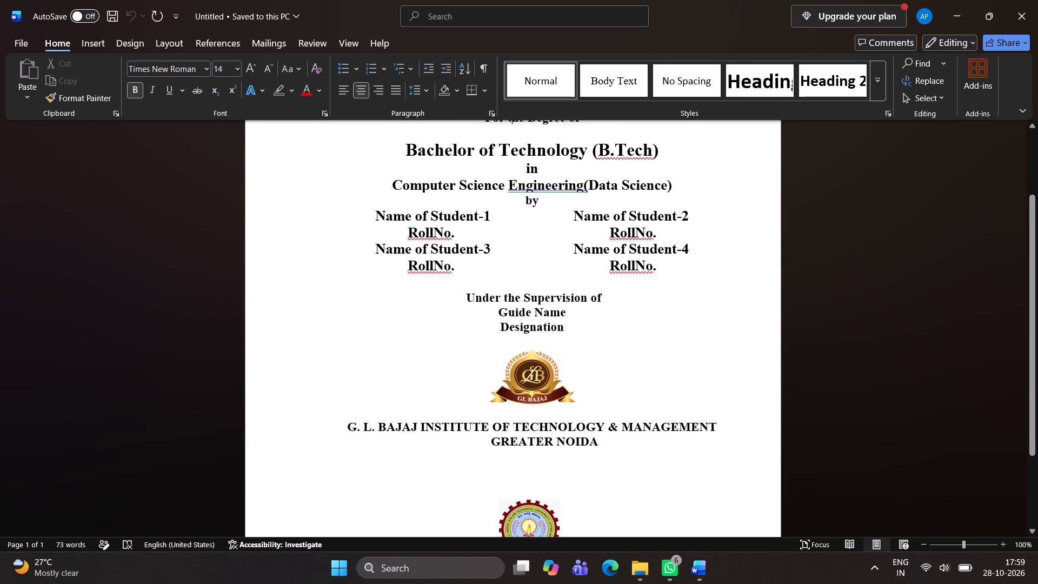
{"action": "scroll", "coordinate": [531, 180], "scroll_direction": "down", "scroll_amount": 2}
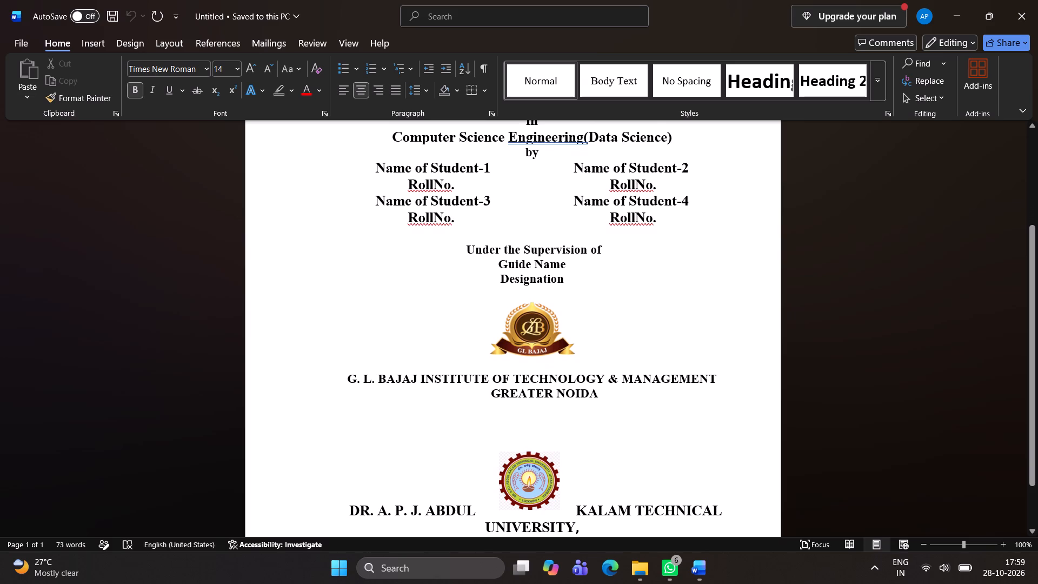
Replace the "Name of Student-1" placeholder on the title page with the first student's full name.
{"action": "left_click", "coordinate": [491, 168]}
{"action": "key", "text": "BackSpace"}
{"action": "key", "text": "BackSpace"}
{"action": "key", "text": "BackSpace"}
{"action": "key", "text": "BackSpace"}
{"action": "key", "text": "BackSpace"}
{"action": "key", "text": "BackSpace"}
{"action": "key", "text": "BackSpace"}
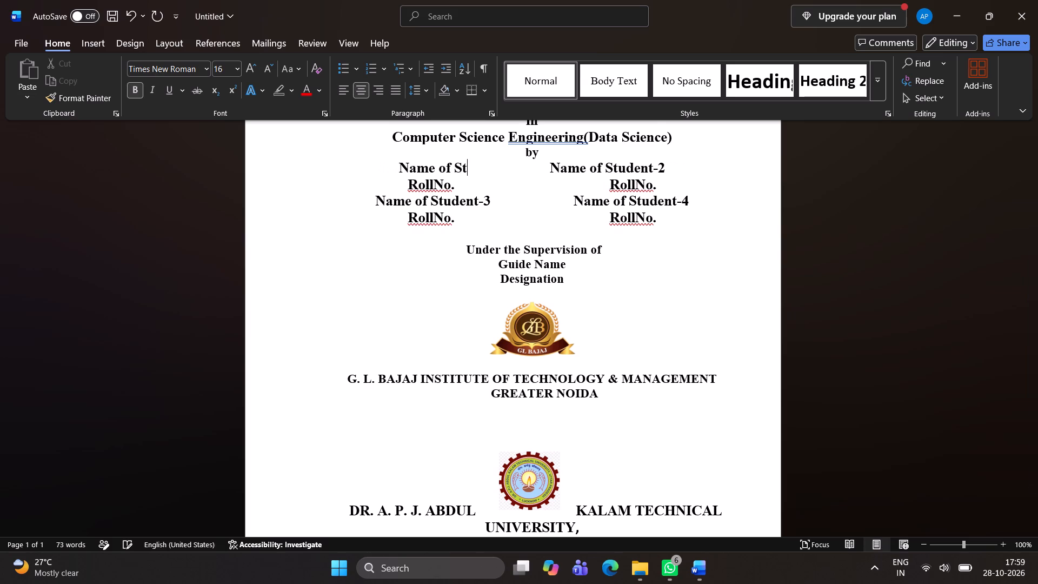
{"action": "key", "text": "BackSpace"}
{"action": "key", "text": "BackSpace"}
{"action": "key", "text": "BackSpace"}
{"action": "key", "text": "BackSpace"}
{"action": "key", "text": "BackSpace"}
{"action": "key", "text": "BackSpace"}
{"action": "key", "text": "BackSpace"}
{"action": "key", "text": "BackSpace"}
{"action": "key", "text": "BackSpace"}
{"action": "key", "text": "BackSpace"}
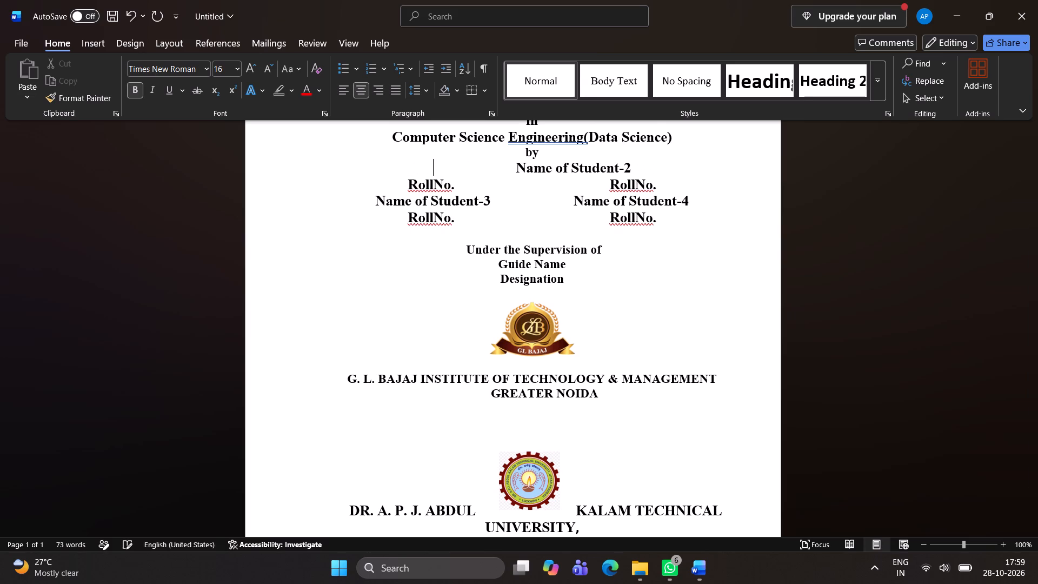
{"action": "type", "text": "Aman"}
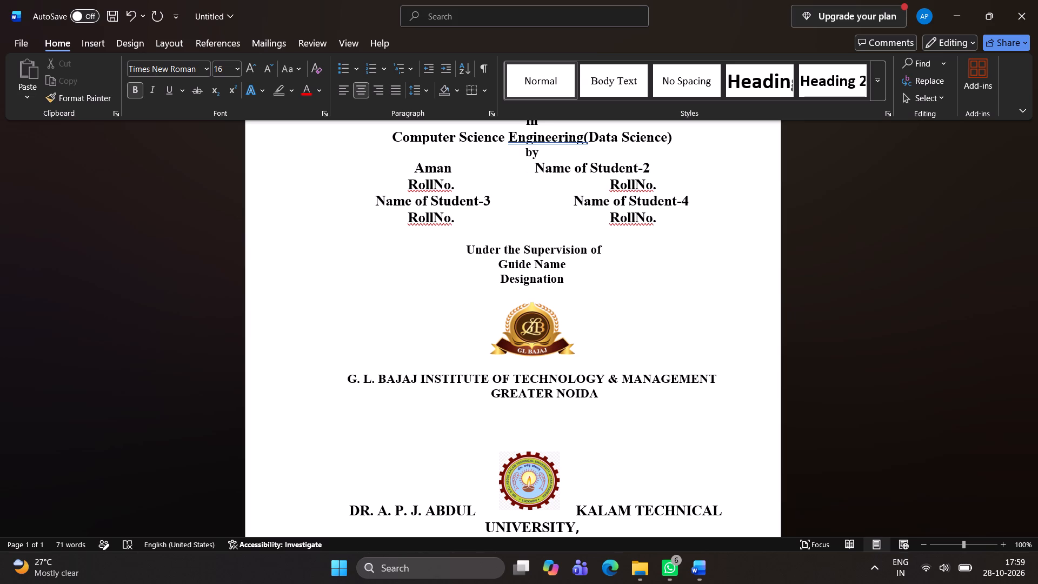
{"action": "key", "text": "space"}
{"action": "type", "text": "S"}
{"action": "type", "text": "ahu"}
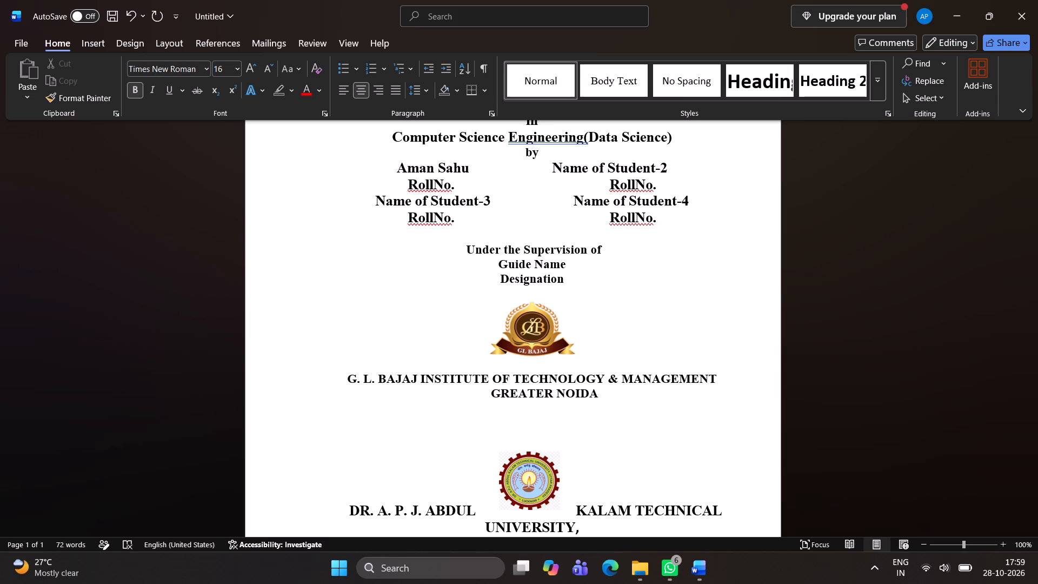
Replace the RollNo. placeholder beneath the first student's name with that student's roll number.
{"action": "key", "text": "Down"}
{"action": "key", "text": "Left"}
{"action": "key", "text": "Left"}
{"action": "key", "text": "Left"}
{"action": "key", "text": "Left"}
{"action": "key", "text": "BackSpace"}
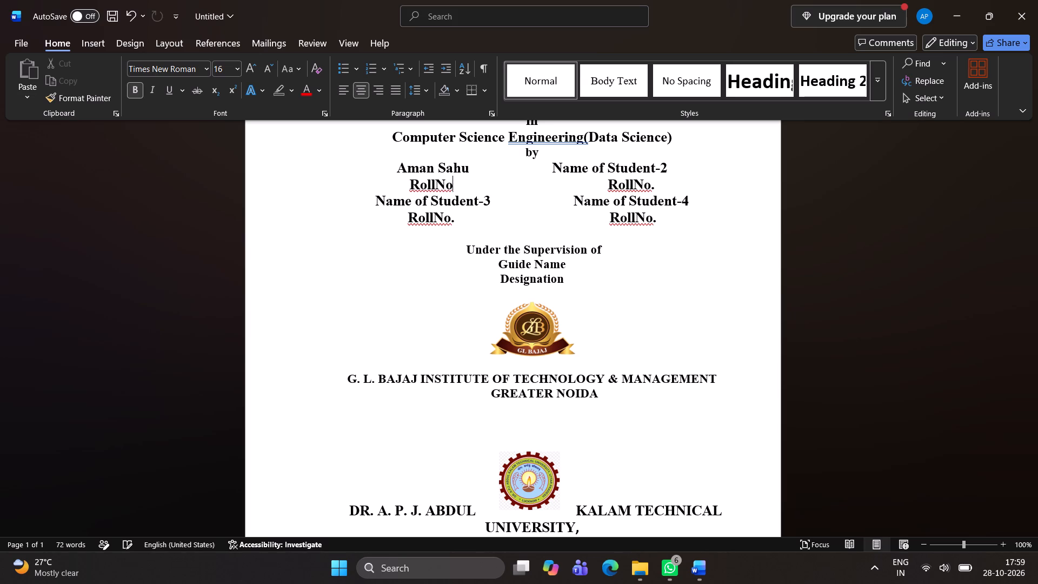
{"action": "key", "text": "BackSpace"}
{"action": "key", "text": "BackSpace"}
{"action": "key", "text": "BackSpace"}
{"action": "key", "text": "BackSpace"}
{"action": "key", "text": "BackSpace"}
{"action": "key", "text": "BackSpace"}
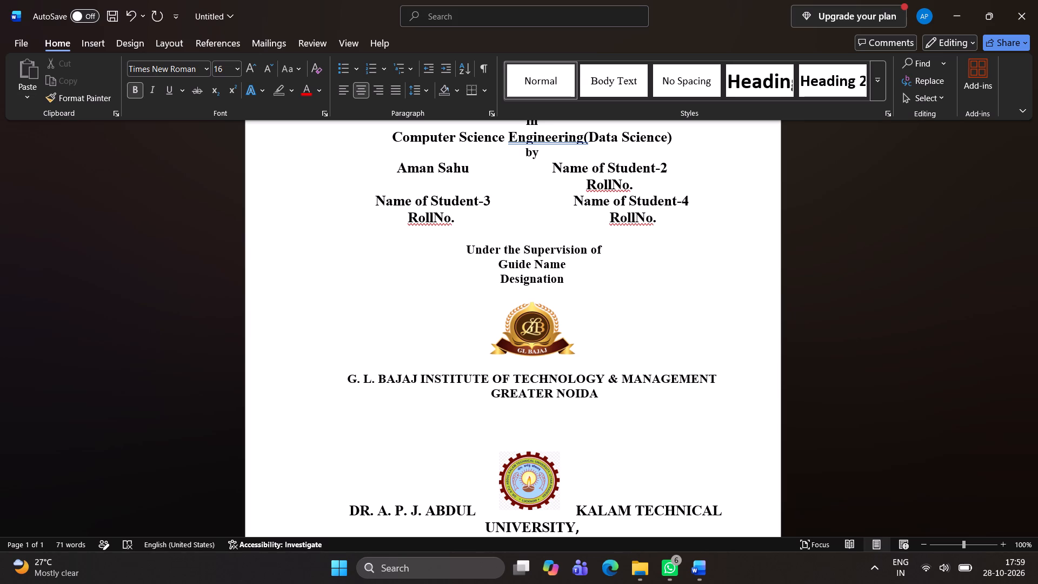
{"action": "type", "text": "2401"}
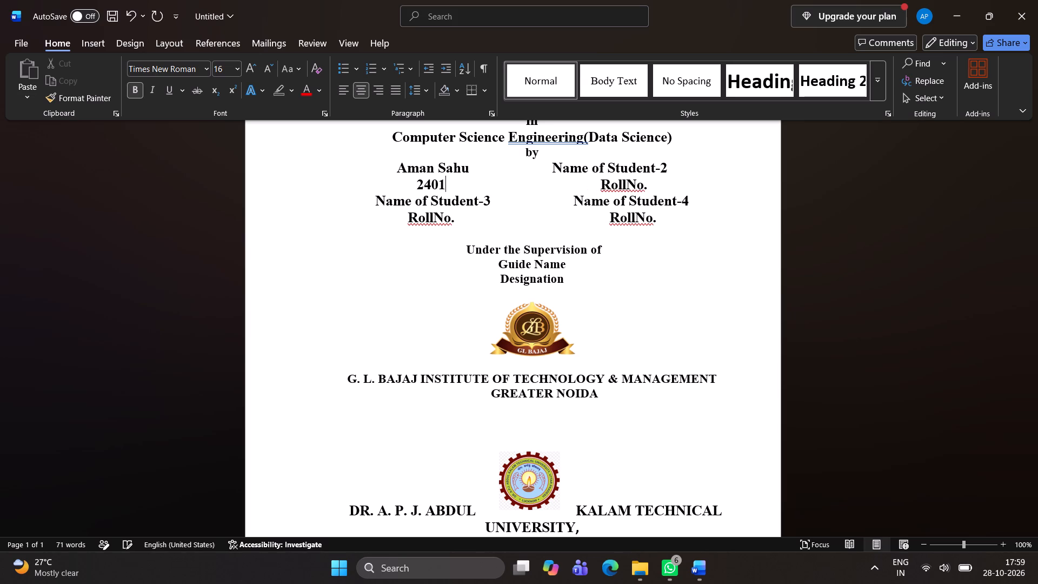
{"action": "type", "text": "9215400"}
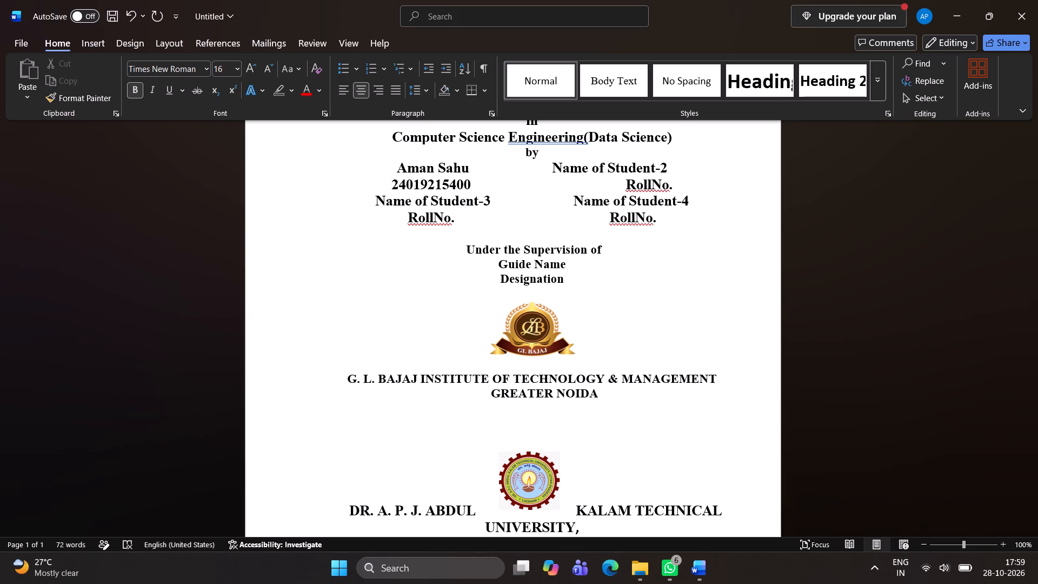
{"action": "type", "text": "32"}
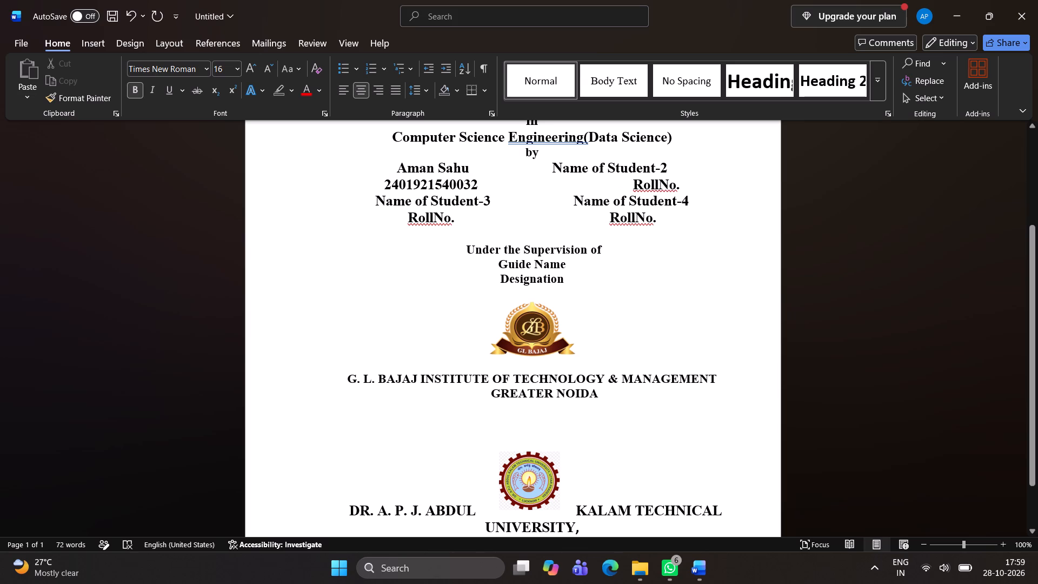
Replace the "Name of Student-2" placeholder on the title page with the second student's full name.
{"action": "left_click", "coordinate": [667, 168]}
{"action": "key", "text": "BackSpace"}
{"action": "key", "text": "BackSpace"}
{"action": "key", "text": "BackSpace"}
{"action": "key", "text": "BackSpace"}
{"action": "key", "text": "BackSpace"}
{"action": "key", "text": "BackSpace"}
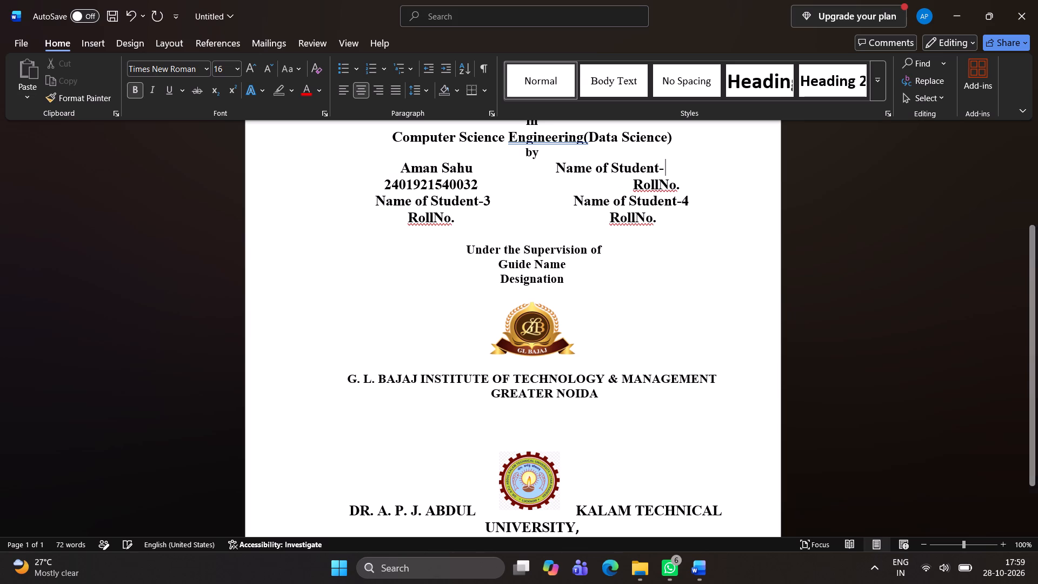
{"action": "key", "text": "BackSpace"}
{"action": "key", "text": "BackSpace"}
{"action": "key", "text": "BackSpace"}
{"action": "key", "text": "BackSpace"}
{"action": "key", "text": "BackSpace"}
{"action": "key", "text": "BackSpace"}
{"action": "key", "text": "BackSpace"}
{"action": "key", "text": "BackSpace"}
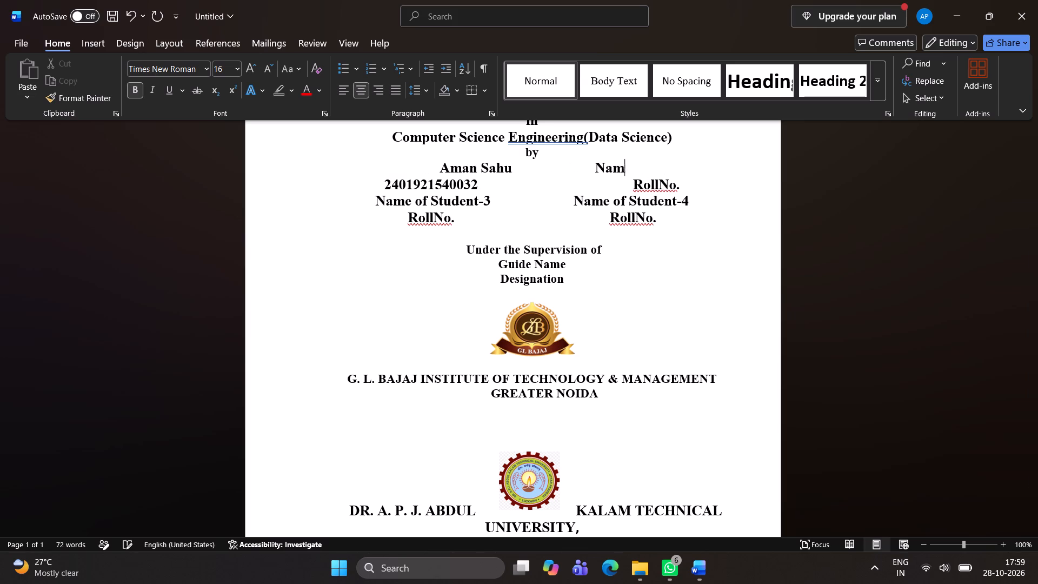
{"action": "key", "text": "BackSpace"}
{"action": "key", "text": "BackSpace"}
{"action": "key", "text": "BackSpace"}
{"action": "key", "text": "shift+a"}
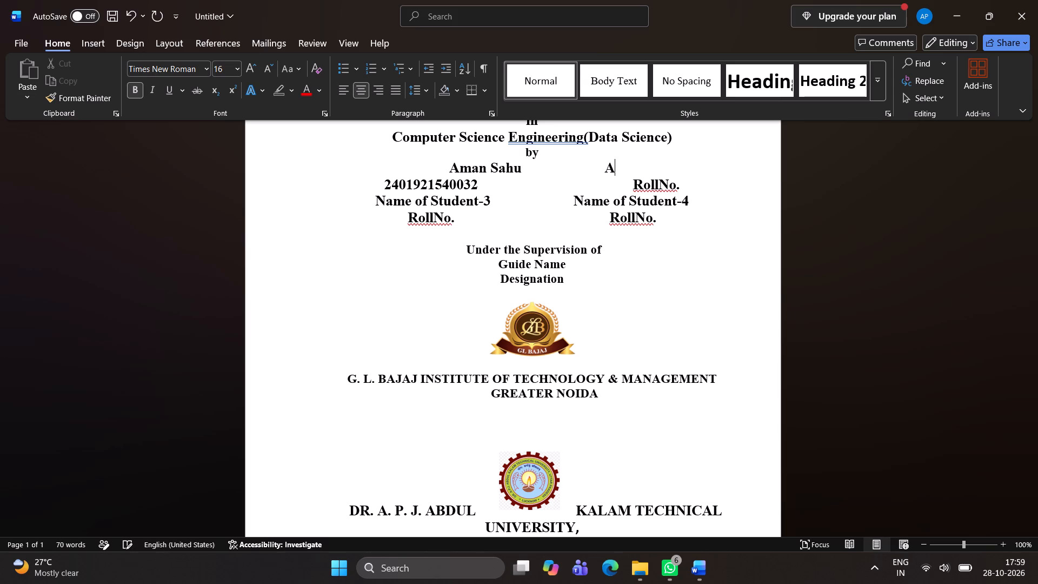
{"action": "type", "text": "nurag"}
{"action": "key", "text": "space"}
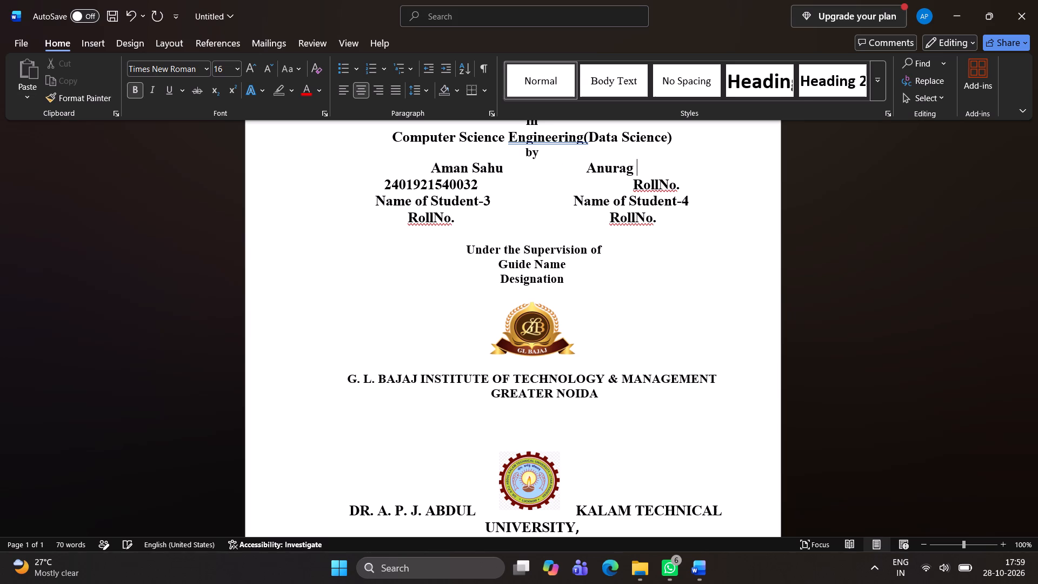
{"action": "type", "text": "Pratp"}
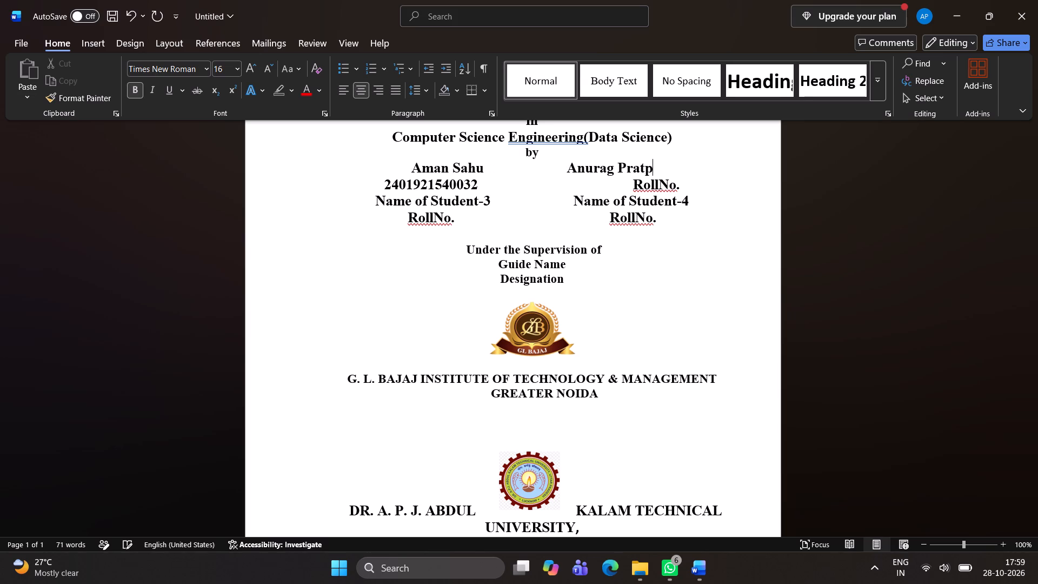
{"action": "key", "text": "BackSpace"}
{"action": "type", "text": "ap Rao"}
Replace the RollNo. placeholder for the second student with that student's roll number.
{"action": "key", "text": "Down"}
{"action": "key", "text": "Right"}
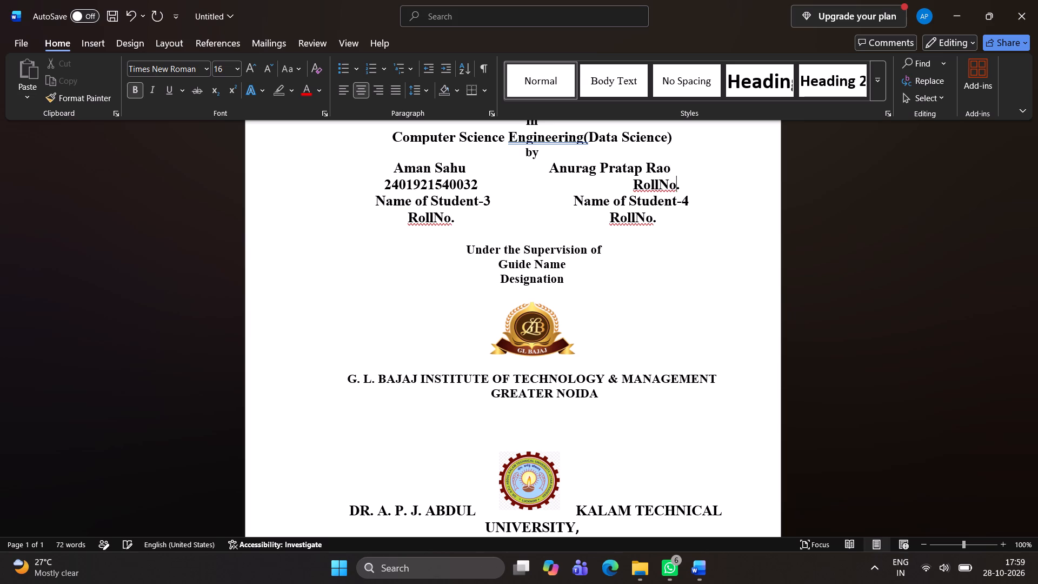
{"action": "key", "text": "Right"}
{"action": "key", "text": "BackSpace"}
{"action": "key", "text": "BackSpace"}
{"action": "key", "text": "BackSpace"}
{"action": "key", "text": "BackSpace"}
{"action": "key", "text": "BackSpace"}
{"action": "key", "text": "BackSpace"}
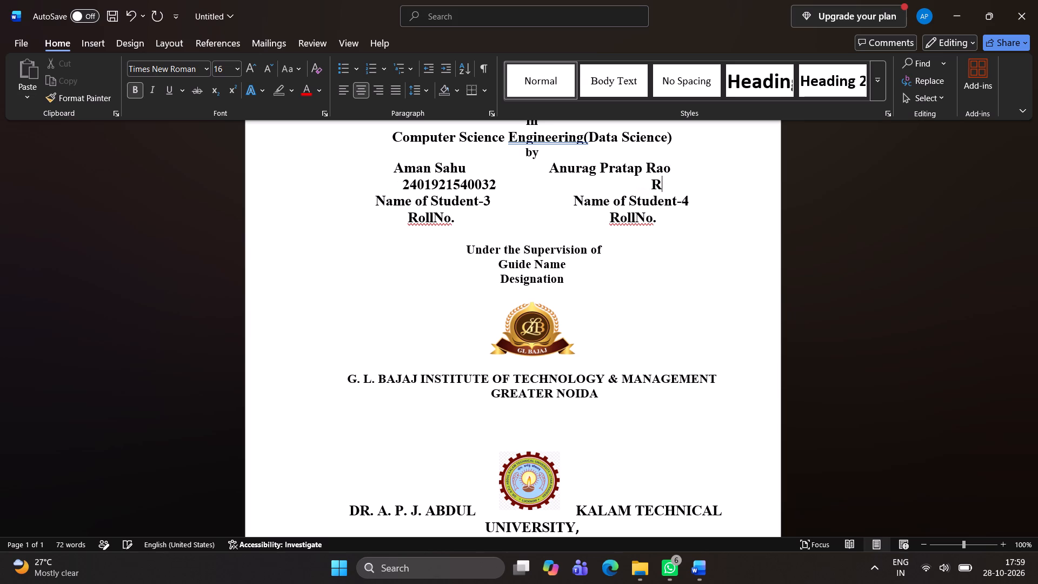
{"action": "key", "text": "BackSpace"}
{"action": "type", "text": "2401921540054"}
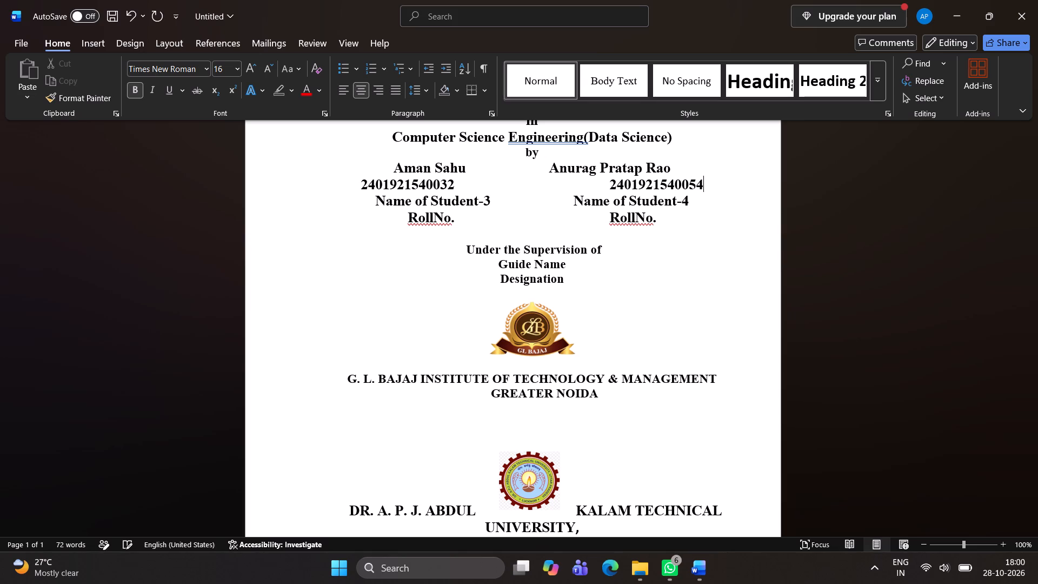
Remove the extra spaces between the two roll numbers to line them up beneath the first two students' names.
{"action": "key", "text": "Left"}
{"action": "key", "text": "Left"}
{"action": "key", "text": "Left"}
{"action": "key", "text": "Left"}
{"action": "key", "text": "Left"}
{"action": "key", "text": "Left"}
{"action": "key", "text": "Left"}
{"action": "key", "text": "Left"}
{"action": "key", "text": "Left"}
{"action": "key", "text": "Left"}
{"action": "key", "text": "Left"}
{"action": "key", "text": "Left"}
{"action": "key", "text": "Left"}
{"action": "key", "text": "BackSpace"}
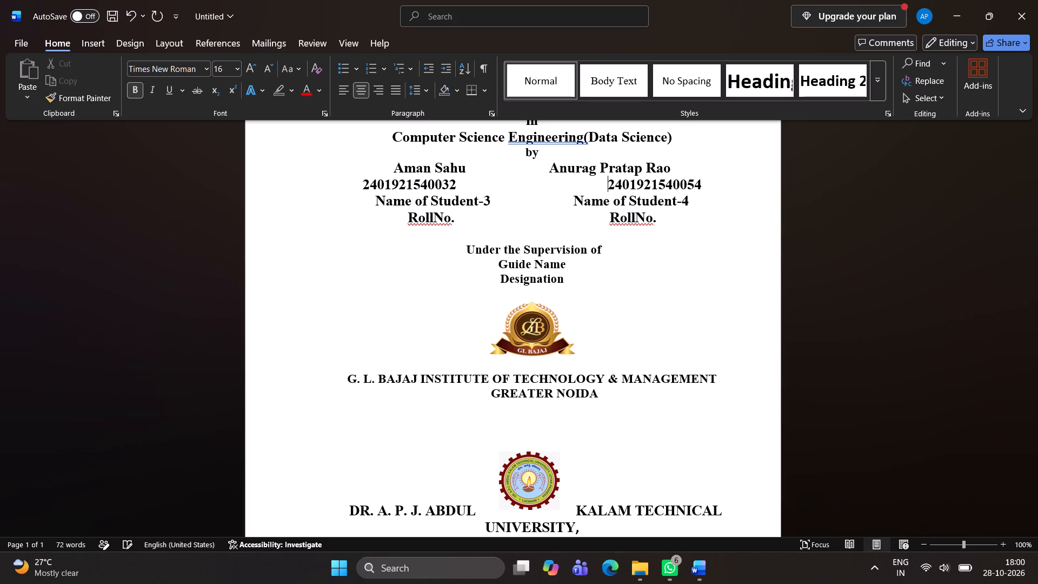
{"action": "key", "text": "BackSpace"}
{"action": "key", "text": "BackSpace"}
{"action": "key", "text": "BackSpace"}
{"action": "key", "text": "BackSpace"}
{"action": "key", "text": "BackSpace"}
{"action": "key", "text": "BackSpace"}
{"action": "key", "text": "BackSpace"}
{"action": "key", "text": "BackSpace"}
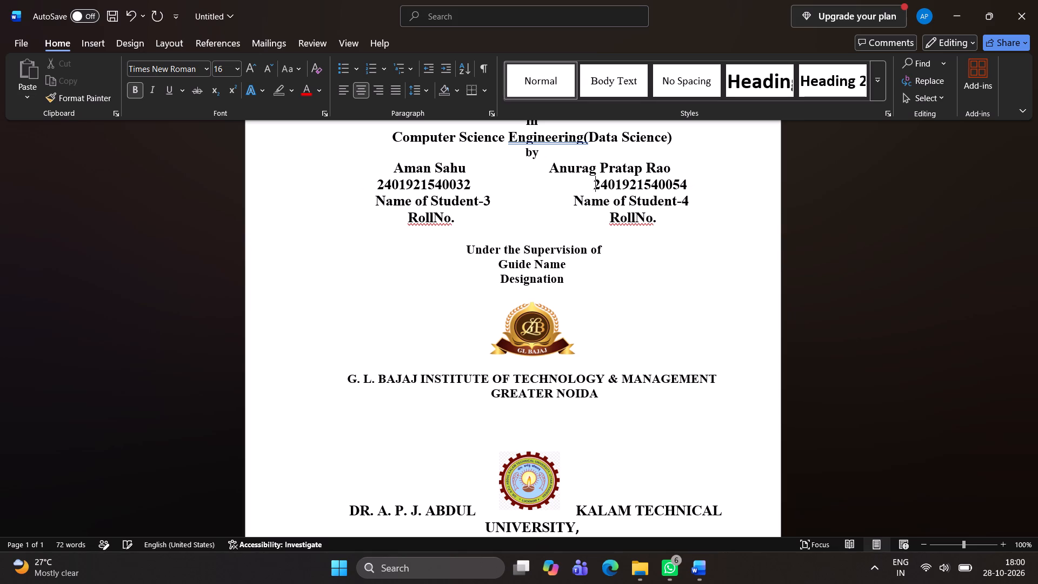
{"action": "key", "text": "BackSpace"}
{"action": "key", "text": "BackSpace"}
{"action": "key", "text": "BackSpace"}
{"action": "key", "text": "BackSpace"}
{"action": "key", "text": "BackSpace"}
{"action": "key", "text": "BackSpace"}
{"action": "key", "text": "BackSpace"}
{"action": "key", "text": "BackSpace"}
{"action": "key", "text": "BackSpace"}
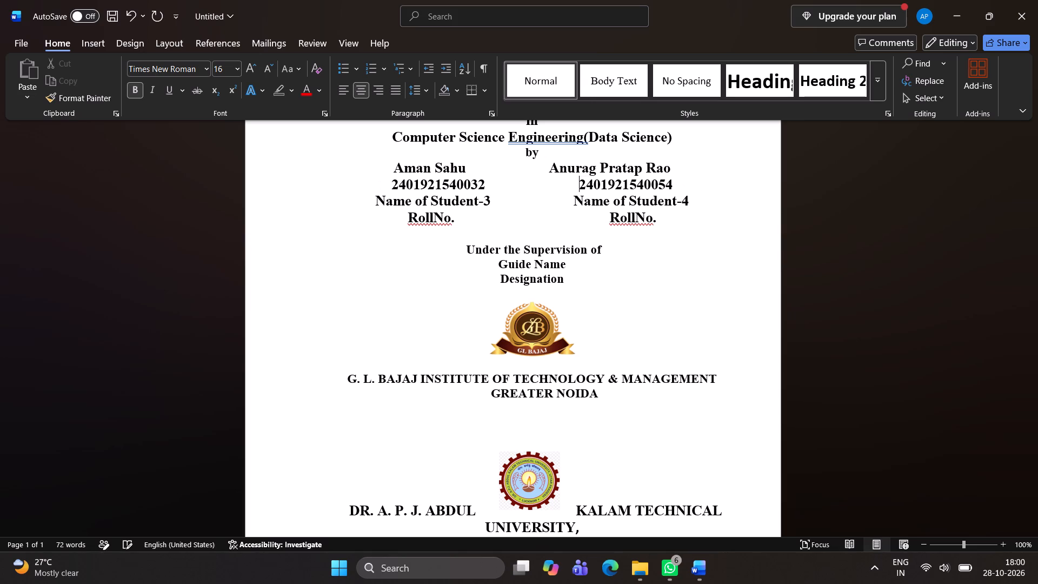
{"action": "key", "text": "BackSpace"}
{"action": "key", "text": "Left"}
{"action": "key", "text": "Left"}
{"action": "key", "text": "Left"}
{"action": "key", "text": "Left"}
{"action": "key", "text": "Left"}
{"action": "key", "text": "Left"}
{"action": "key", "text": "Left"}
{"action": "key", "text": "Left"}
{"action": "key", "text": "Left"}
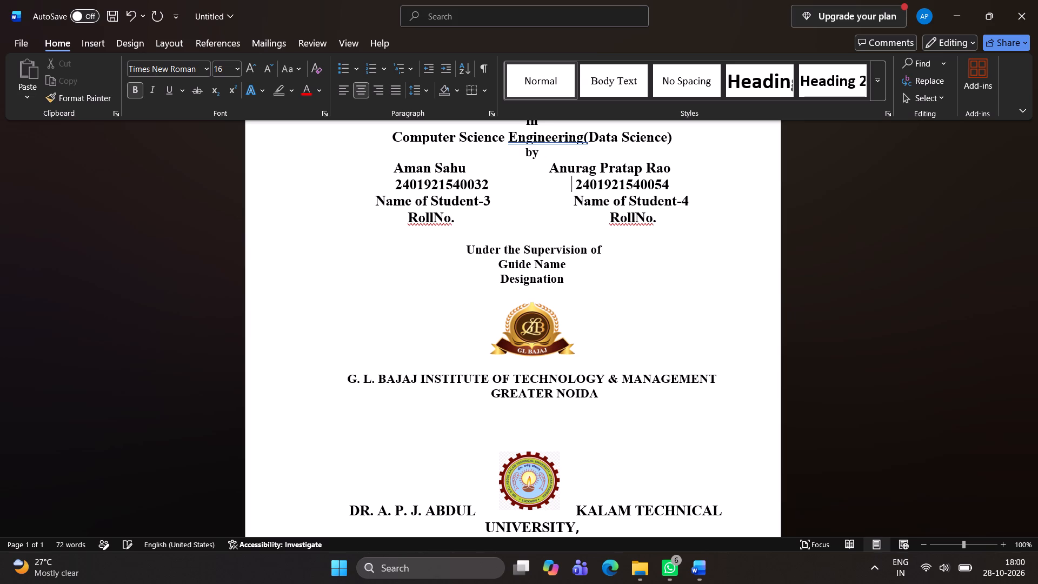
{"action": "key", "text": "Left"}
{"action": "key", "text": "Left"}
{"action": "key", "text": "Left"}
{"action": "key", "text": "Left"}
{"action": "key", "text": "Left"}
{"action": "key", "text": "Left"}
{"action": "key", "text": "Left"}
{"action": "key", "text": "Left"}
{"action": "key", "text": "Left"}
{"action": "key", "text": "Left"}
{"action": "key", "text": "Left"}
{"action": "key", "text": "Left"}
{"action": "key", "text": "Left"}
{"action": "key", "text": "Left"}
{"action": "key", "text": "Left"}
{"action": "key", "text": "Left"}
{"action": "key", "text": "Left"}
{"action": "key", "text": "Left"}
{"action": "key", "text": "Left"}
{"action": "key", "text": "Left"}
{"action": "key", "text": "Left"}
Left-align the first roll-number line and indent it with spaces so both numbers sit beneath the first two students' names.
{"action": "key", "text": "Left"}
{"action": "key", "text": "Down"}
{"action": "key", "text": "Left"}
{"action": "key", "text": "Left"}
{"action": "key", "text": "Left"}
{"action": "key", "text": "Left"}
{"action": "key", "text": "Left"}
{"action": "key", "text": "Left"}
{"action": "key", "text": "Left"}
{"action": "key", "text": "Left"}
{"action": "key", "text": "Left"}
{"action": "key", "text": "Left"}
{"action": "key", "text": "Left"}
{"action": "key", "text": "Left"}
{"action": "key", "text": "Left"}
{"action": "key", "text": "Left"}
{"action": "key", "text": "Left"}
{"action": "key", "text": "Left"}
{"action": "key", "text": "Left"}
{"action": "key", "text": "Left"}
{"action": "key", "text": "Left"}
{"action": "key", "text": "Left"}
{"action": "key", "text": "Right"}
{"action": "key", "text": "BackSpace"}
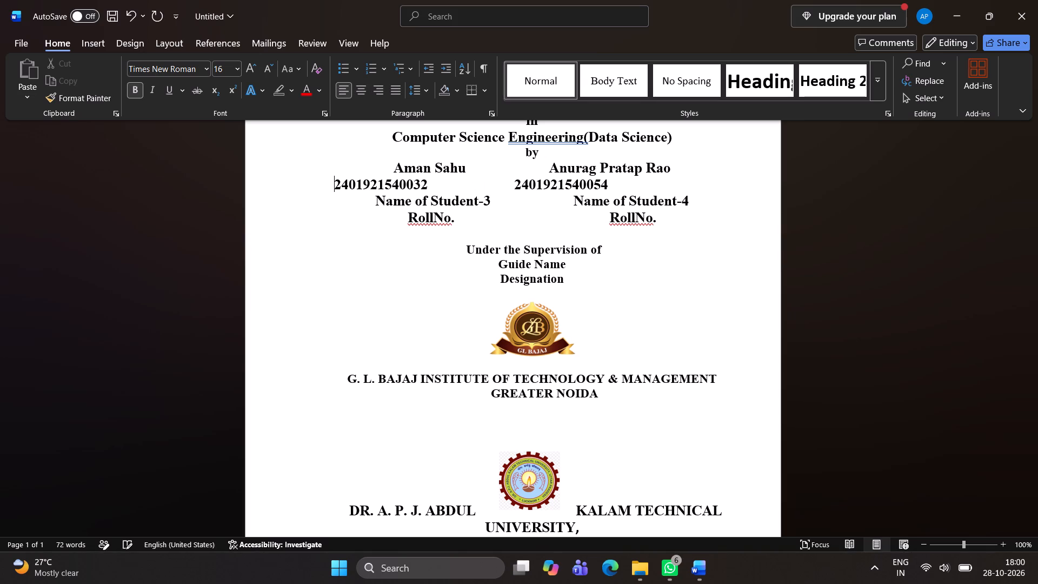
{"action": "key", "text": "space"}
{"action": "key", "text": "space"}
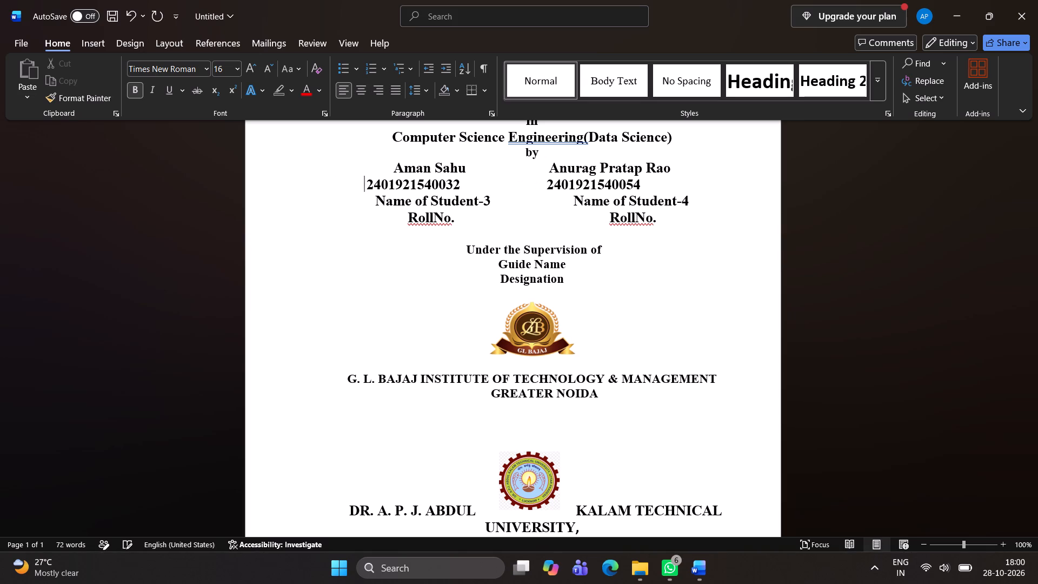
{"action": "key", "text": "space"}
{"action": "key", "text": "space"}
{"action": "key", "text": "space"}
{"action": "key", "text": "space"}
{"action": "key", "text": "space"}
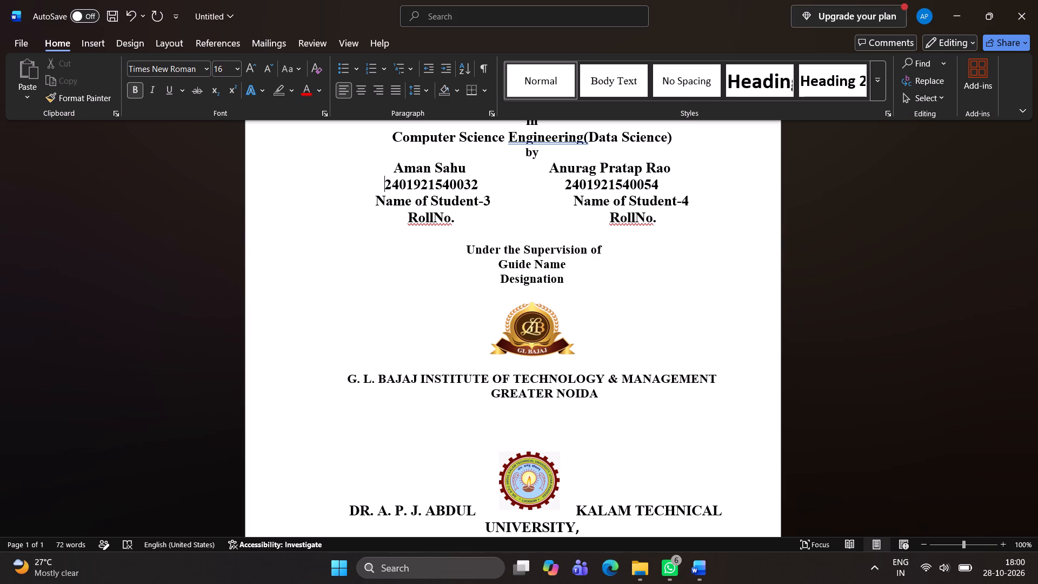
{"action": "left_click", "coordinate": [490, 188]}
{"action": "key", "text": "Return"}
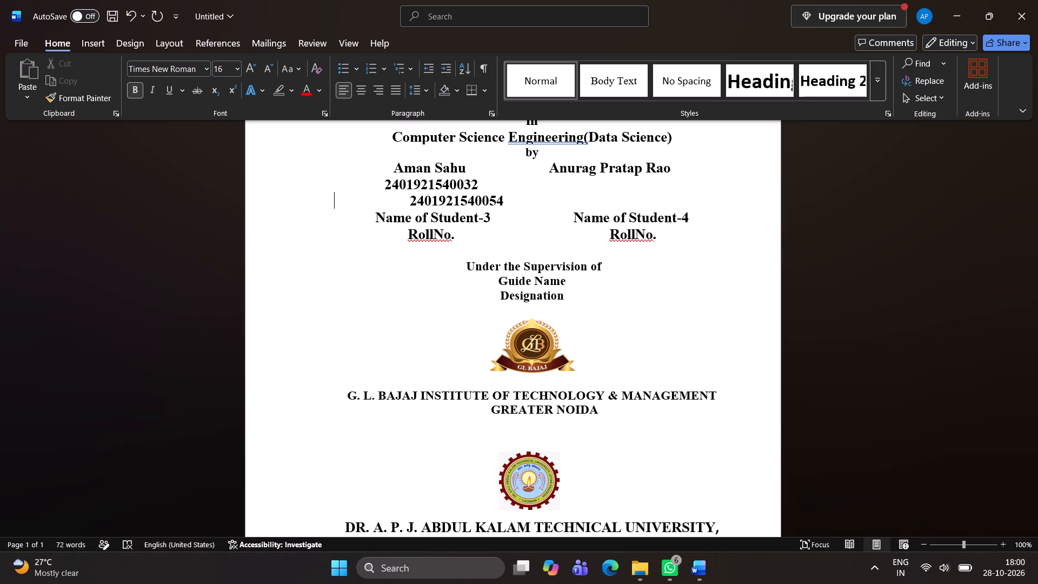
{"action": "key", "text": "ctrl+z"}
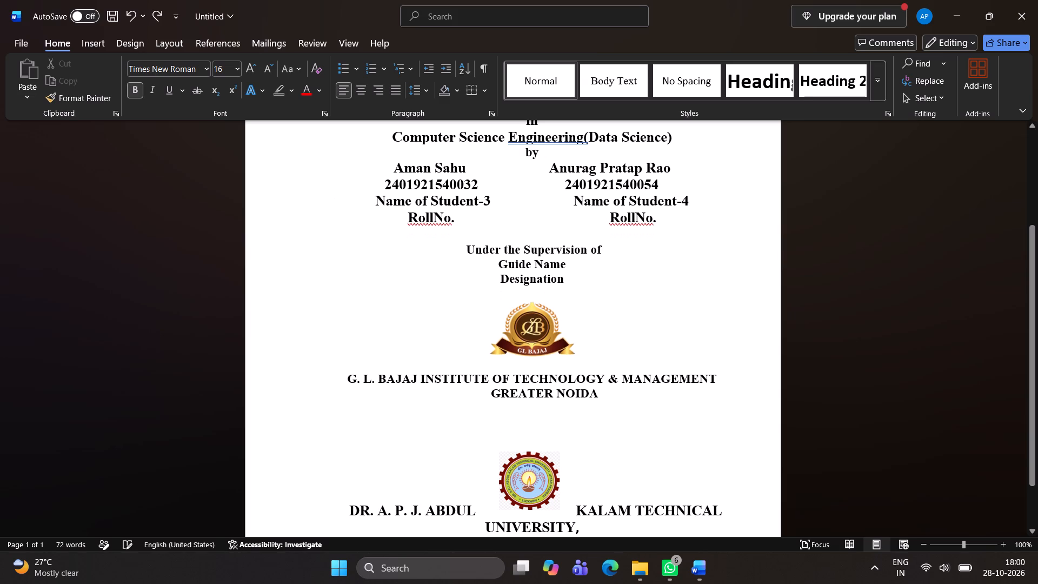
Insert a blank line between the first roll-number line and the "Name of Student-3" line.
{"action": "left_click", "coordinate": [375, 199]}
{"action": "key", "text": "Return"}
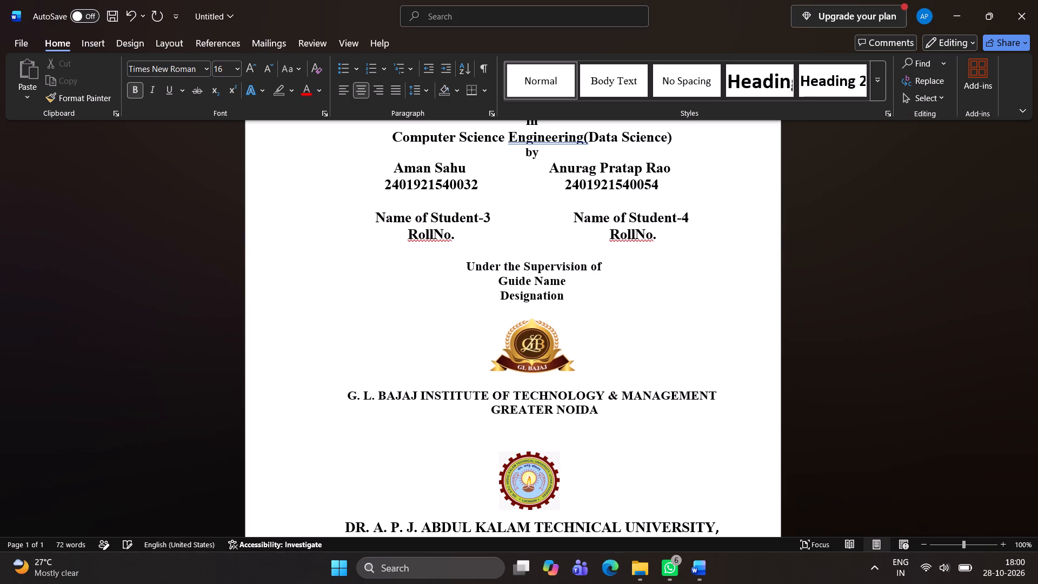
Replace the "Name of Student-3" placeholder on the title page with the third student's first name.
{"action": "left_click_drag", "start_coordinate": [493, 219], "coordinate": [397, 212]}
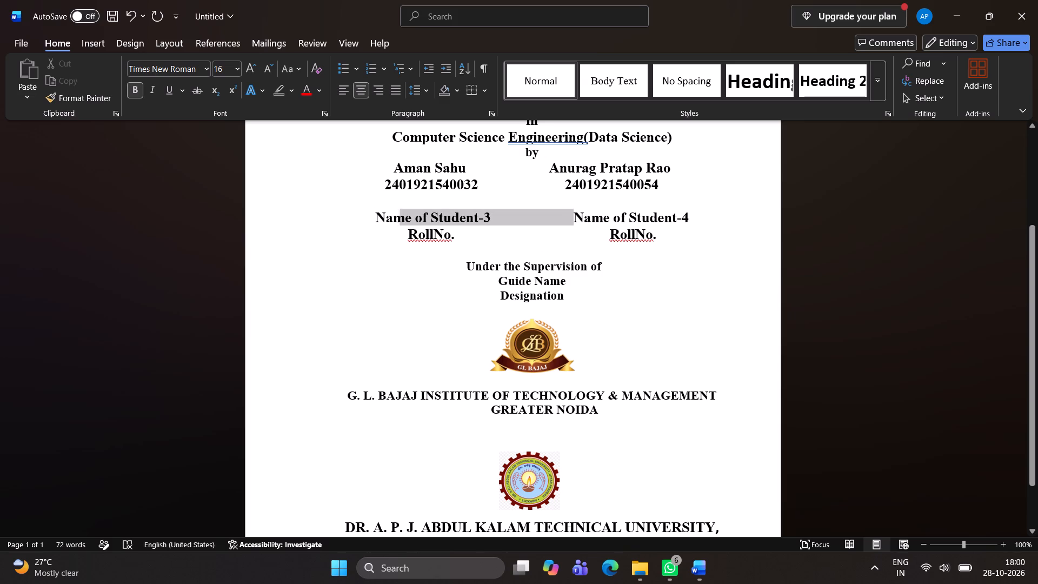
{"action": "left_click_drag", "start_coordinate": [397, 212], "coordinate": [390, 213]}
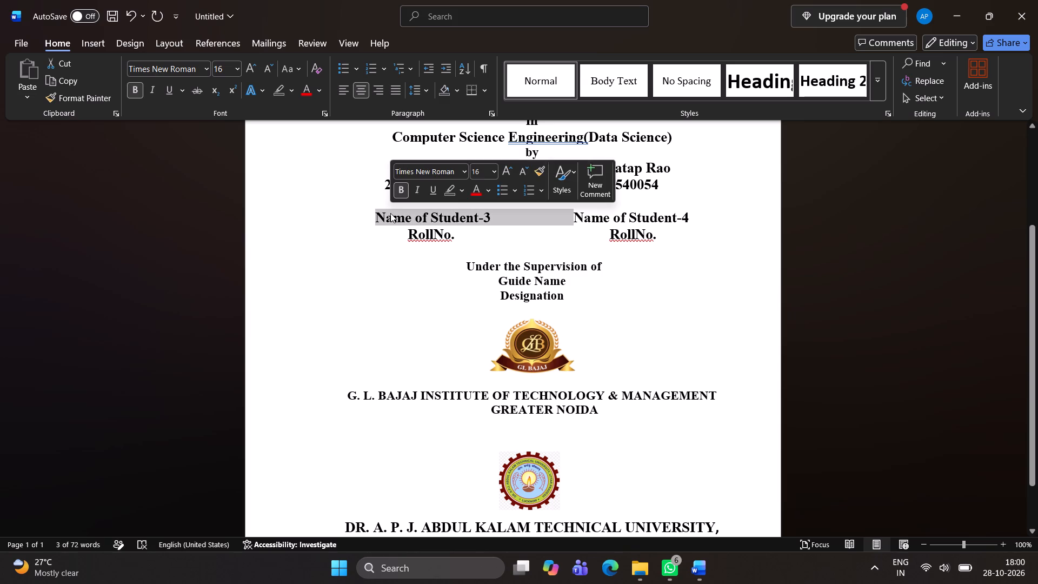
{"action": "left_click", "coordinate": [493, 214]}
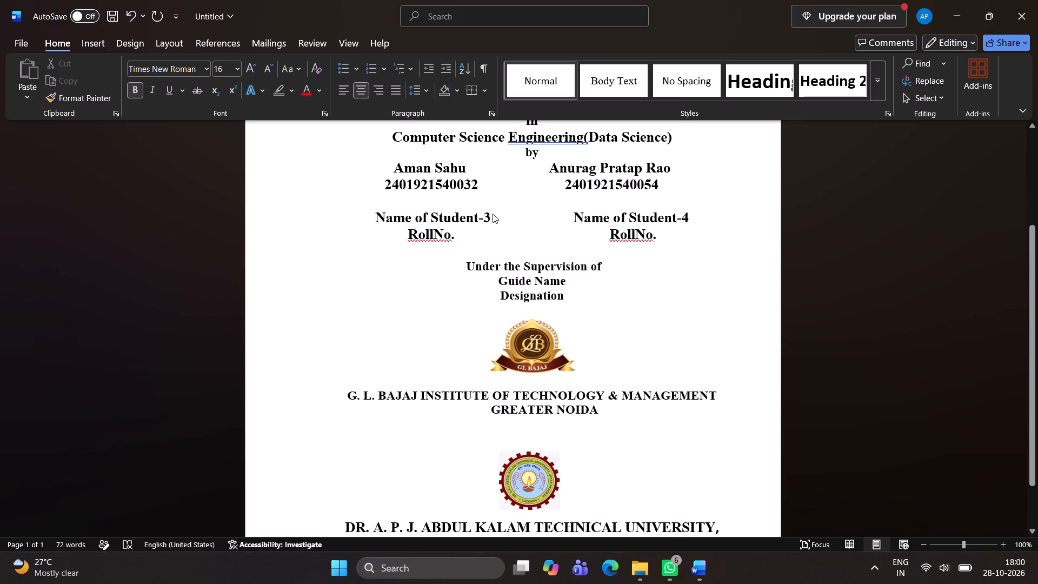
{"action": "key", "text": "BackSpace"}
{"action": "key", "text": "BackSpace"}
{"action": "key", "text": "BackSpace"}
{"action": "key", "text": "BackSpace"}
{"action": "key", "text": "BackSpace"}
{"action": "key", "text": "BackSpace"}
{"action": "key", "text": "BackSpace"}
{"action": "key", "text": "BackSpace"}
{"action": "key", "text": "BackSpace"}
{"action": "key", "text": "BackSpace"}
{"action": "key", "text": "BackSpace"}
{"action": "key", "text": "BackSpace"}
{"action": "key", "text": "BackSpace"}
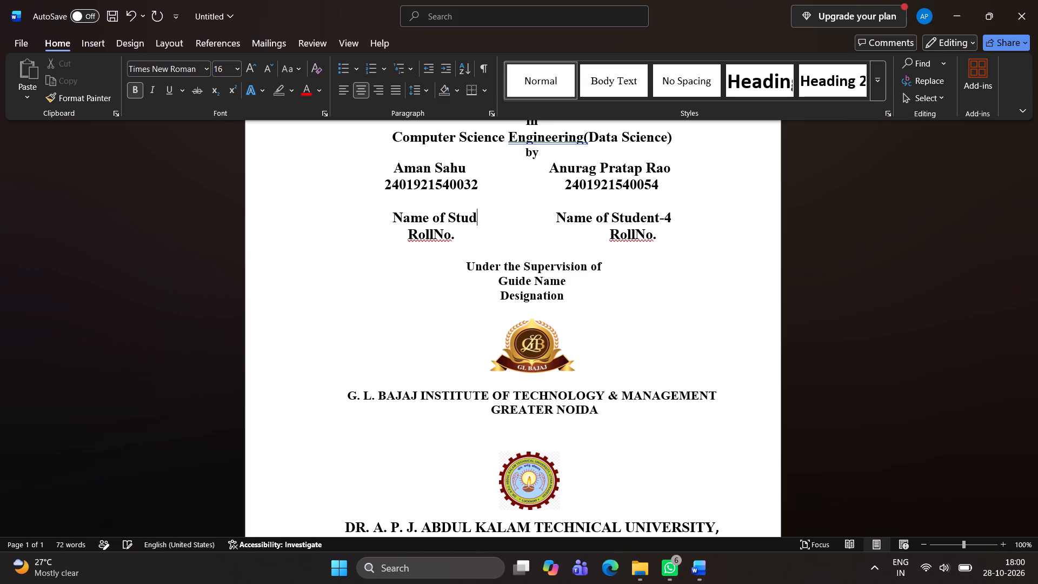
{"action": "key", "text": "BackSpace"}
{"action": "key", "text": "BackSpace"}
{"action": "key", "text": "BackSpace"}
{"action": "key", "text": "BackSpace"}
{"action": "key", "text": "BackSpace"}
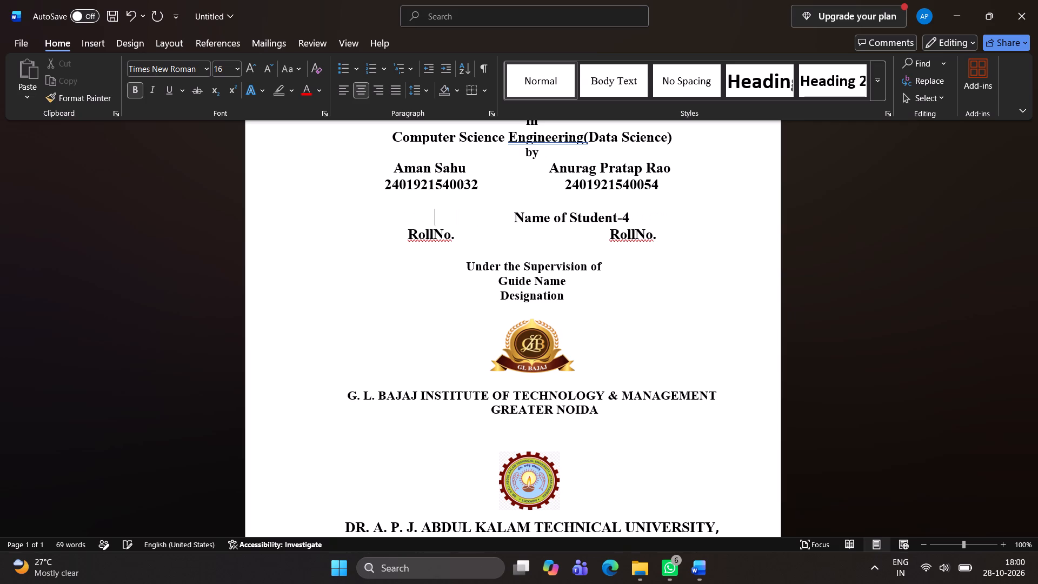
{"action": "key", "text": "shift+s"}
{"action": "key", "text": "shift+BackSpace"}
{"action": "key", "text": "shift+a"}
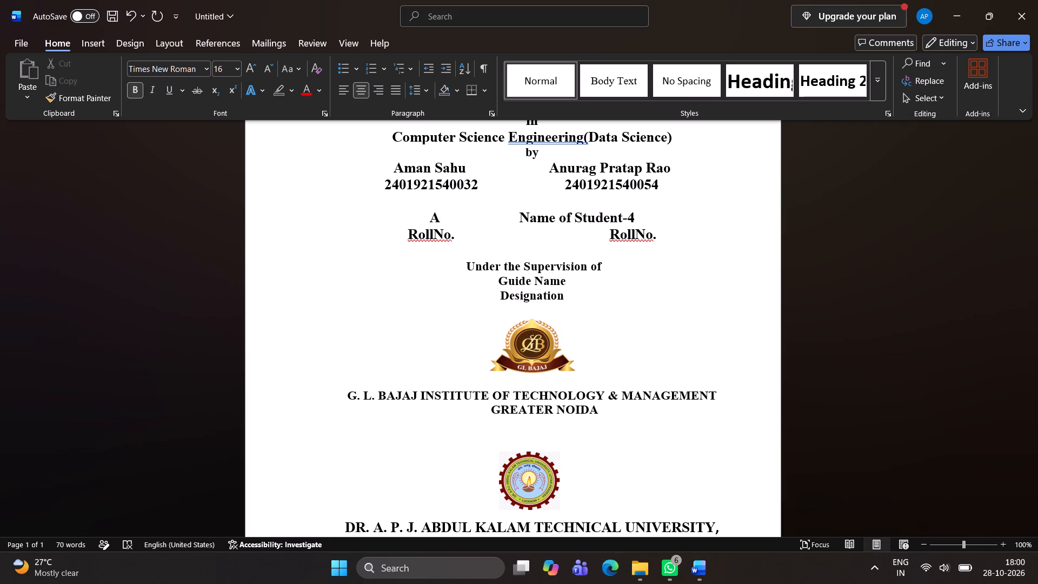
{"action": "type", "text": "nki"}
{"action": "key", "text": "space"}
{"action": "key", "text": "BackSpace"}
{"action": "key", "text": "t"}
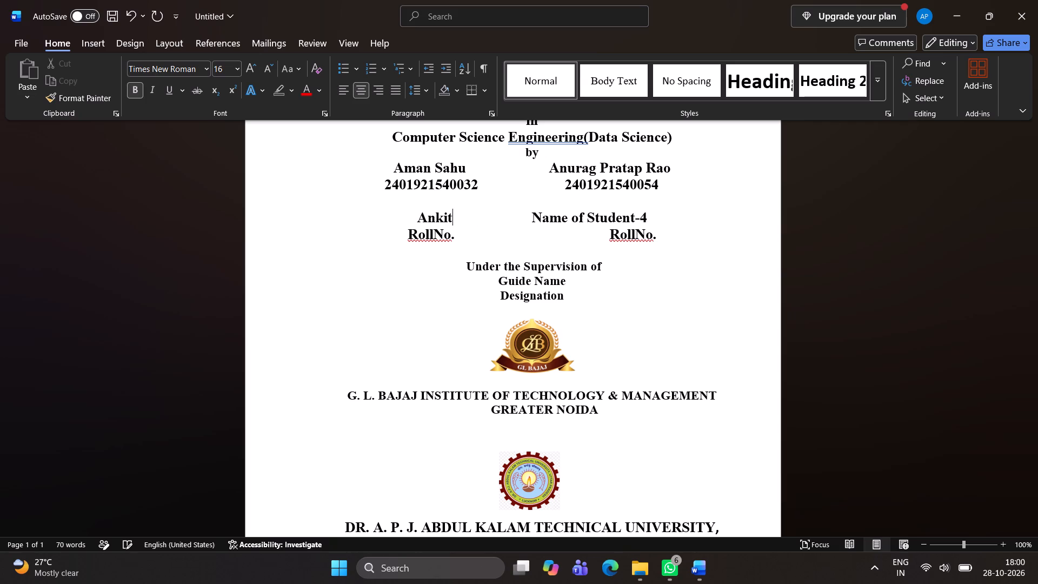
Replace the RollNo. placeholder beneath the third student's name with that student's roll number.
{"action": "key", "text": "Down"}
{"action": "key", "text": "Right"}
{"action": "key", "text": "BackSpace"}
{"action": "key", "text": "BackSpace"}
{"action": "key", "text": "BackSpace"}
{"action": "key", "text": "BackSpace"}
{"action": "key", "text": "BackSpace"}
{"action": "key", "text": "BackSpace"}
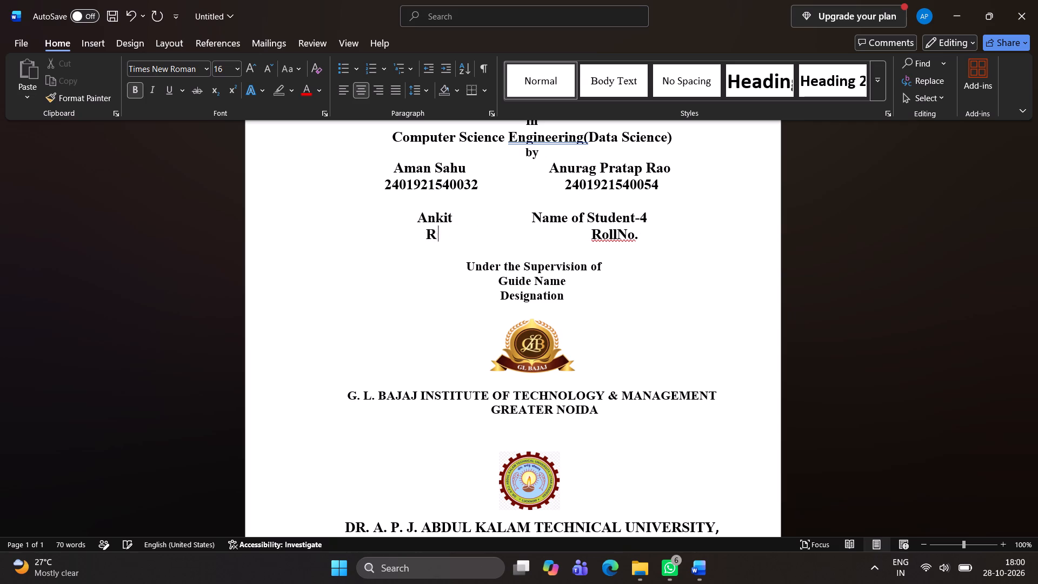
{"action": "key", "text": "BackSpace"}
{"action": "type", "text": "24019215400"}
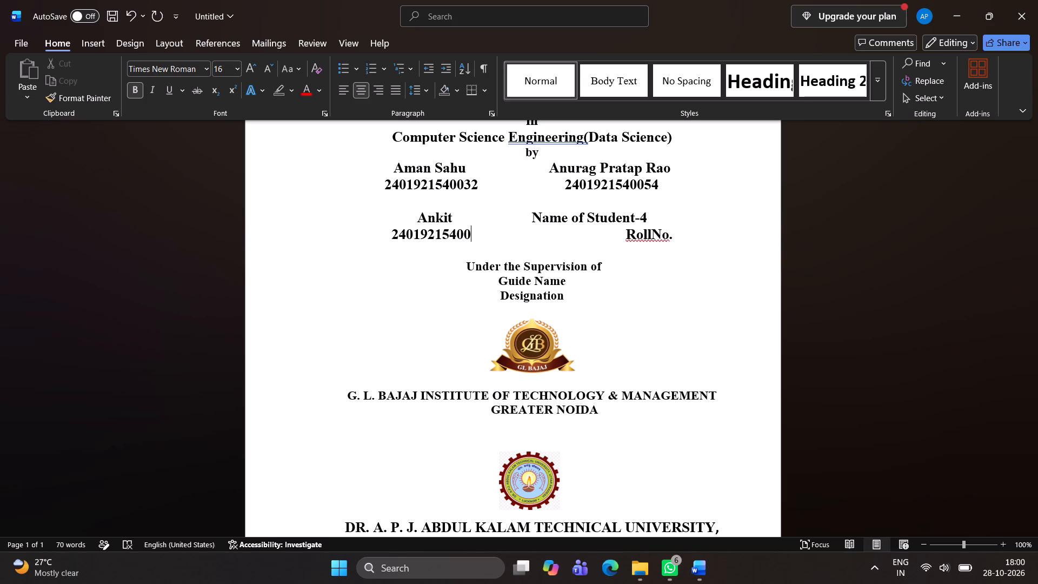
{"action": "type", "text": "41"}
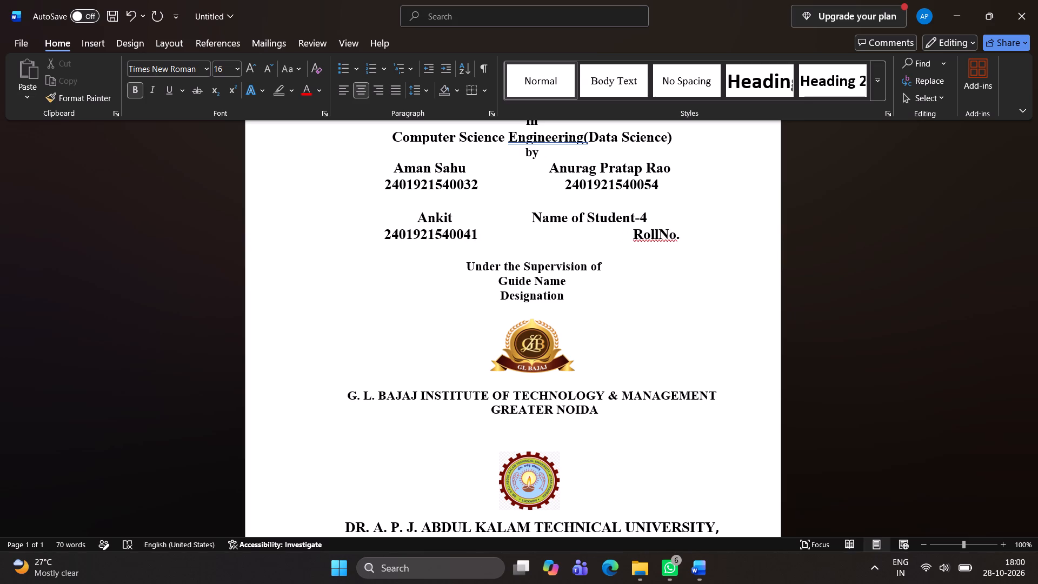
Replace the RollNo. placeholder for the fourth student with that student's roll number.
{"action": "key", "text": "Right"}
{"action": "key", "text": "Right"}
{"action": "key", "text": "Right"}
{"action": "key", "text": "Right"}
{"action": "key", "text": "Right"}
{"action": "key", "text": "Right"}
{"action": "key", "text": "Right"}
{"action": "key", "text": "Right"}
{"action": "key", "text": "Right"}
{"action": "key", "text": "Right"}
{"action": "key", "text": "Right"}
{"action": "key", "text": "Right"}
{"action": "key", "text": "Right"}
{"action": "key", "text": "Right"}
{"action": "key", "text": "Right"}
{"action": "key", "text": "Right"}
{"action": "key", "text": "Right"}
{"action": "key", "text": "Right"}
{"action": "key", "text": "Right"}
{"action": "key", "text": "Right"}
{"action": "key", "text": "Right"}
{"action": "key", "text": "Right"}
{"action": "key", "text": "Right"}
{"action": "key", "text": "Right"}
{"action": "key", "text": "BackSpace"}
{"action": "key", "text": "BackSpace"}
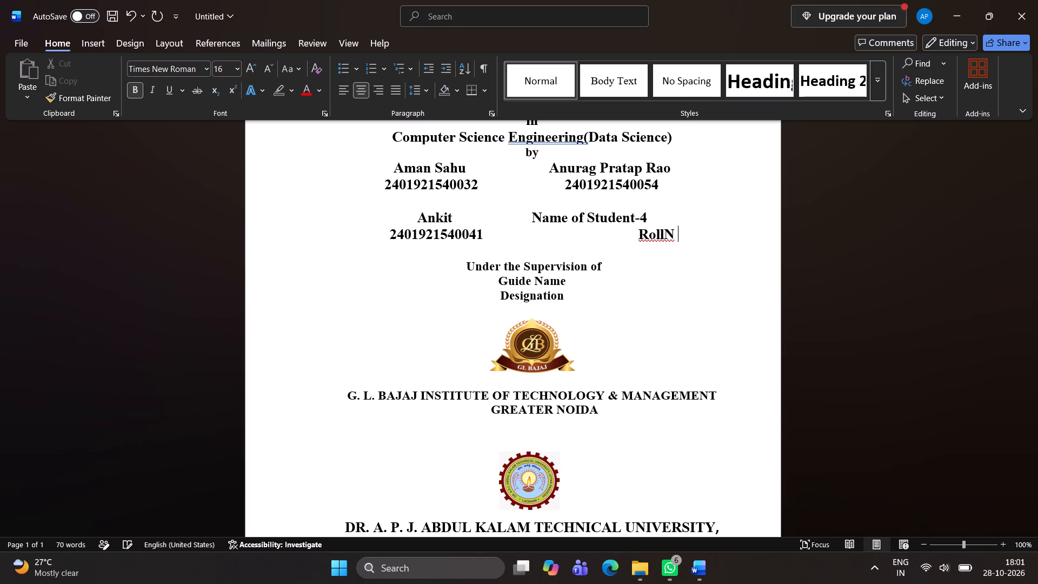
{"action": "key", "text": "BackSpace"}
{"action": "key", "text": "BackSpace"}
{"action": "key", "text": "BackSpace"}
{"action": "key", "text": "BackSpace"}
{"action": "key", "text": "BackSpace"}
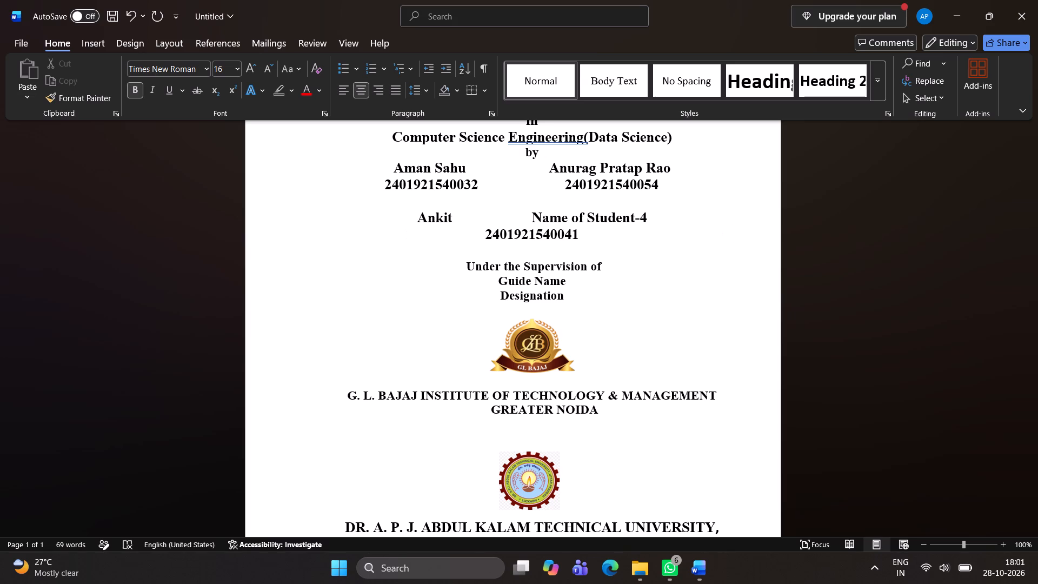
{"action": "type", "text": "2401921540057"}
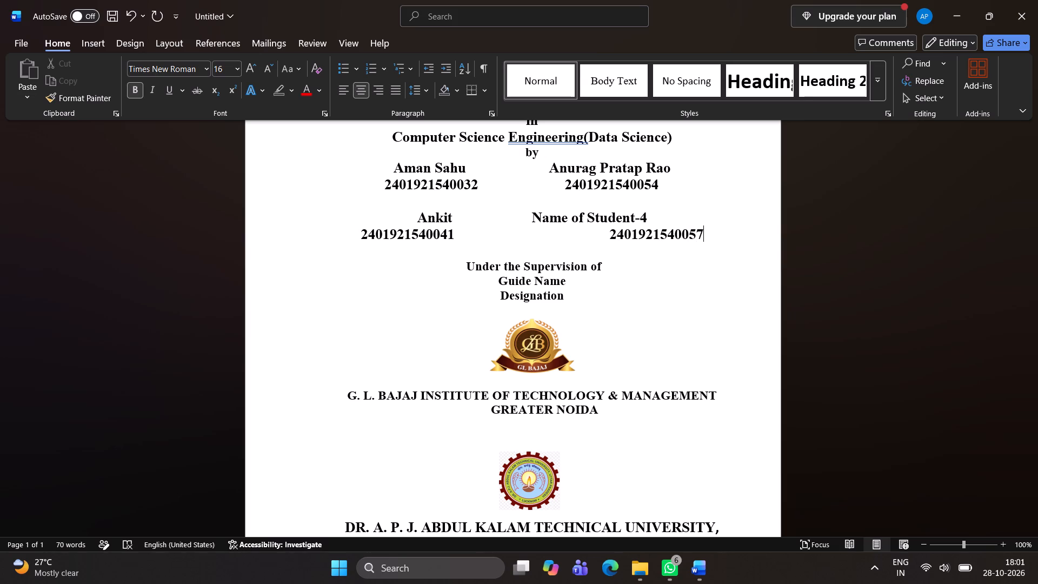
Replace the "Name of Student-4" placeholder on the title page with the fourth student's full name.
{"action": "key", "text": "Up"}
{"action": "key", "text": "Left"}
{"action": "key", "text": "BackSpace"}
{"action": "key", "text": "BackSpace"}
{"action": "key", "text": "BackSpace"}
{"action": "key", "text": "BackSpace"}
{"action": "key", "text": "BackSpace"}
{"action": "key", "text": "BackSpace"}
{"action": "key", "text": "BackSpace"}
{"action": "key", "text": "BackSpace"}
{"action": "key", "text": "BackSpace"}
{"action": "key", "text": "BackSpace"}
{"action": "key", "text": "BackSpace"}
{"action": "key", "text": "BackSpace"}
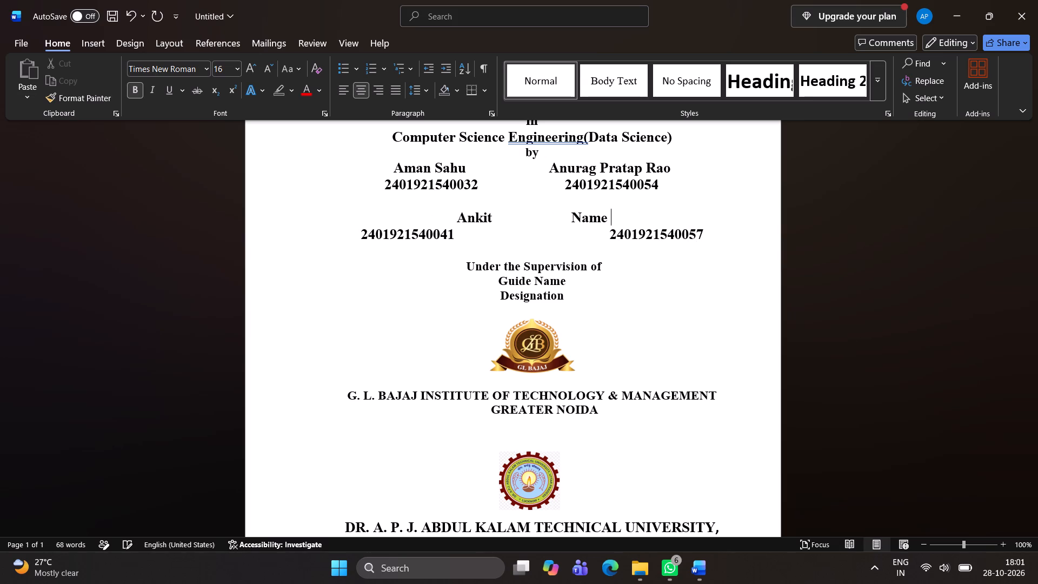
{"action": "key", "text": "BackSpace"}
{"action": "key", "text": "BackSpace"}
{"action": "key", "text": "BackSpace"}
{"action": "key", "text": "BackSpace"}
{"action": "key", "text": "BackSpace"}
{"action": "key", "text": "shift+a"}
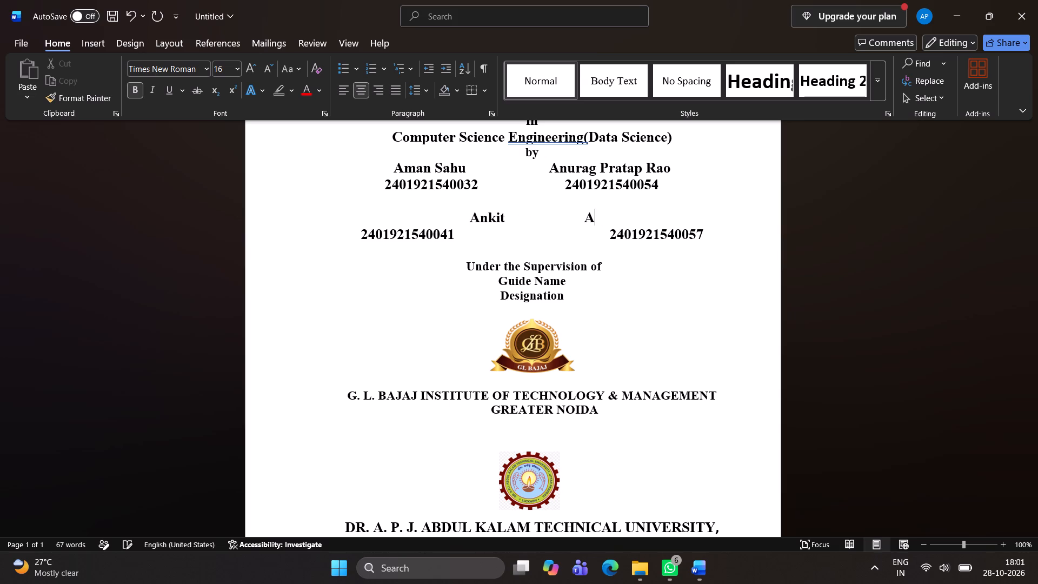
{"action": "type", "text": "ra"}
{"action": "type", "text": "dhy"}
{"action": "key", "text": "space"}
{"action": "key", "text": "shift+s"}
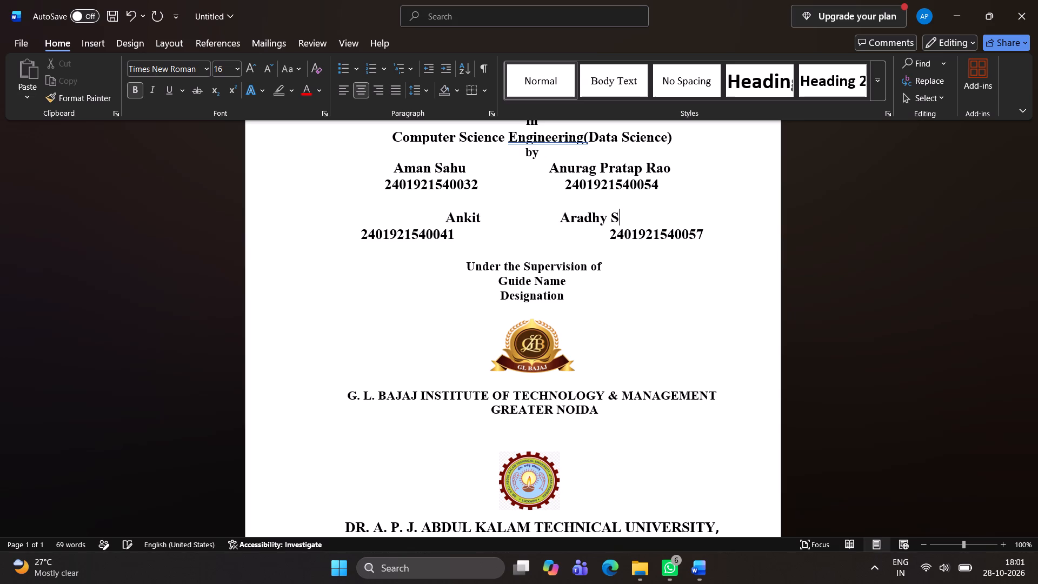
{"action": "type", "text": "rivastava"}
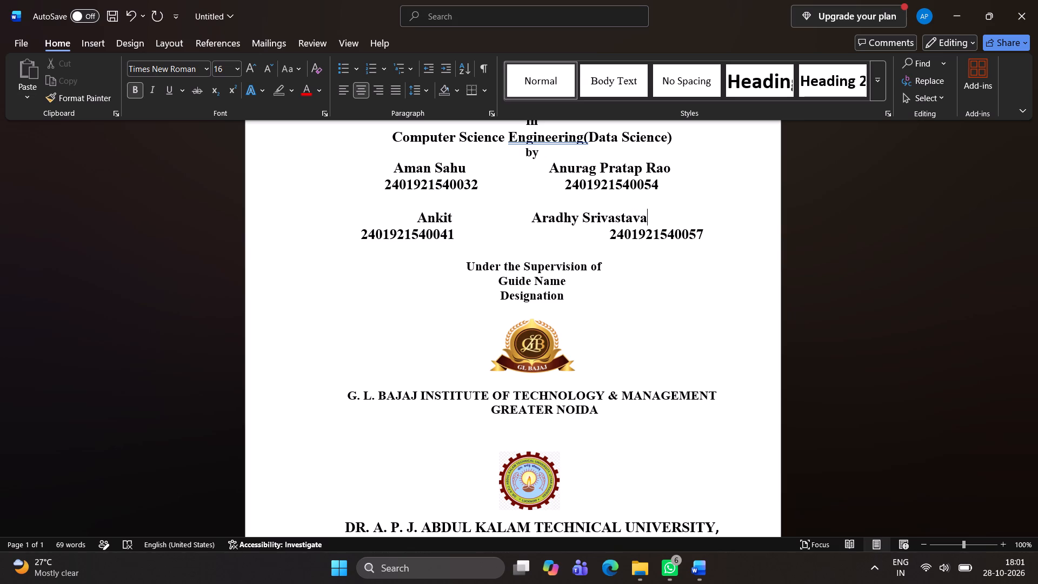
Remove the extra spaces between the third and fourth students' roll numbers on the title page to narrow the gap.
{"action": "left_click", "coordinate": [611, 237]}
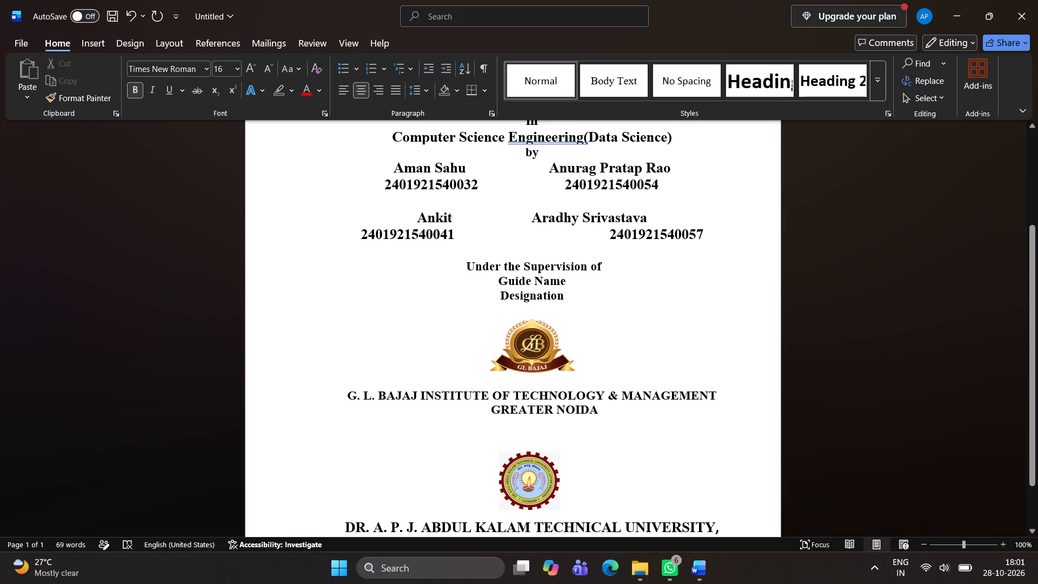
{"action": "key", "text": "BackSpace"}
{"action": "key", "text": "BackSpace"}
{"action": "key", "text": "BackSpace"}
{"action": "key", "text": "BackSpace"}
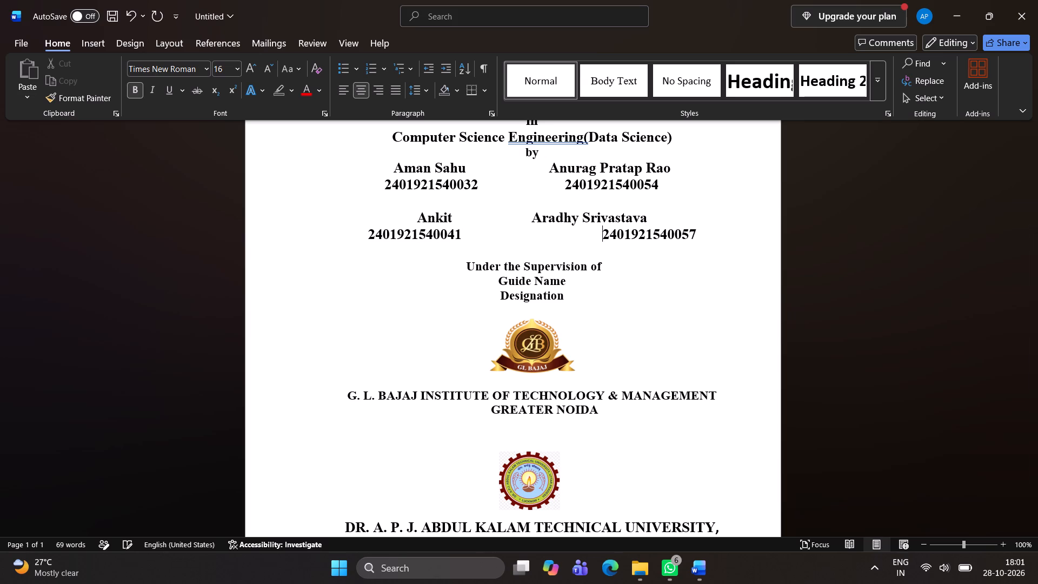
{"action": "key", "text": "BackSpace"}
{"action": "key", "text": "BackSpace"}
{"action": "key", "text": "BackSpace"}
{"action": "key", "text": "BackSpace"}
{"action": "key", "text": "BackSpace"}
{"action": "key", "text": "BackSpace"}
{"action": "key", "text": "BackSpace"}
{"action": "key", "text": "BackSpace"}
{"action": "key", "text": "BackSpace"}
{"action": "key", "text": "BackSpace"}
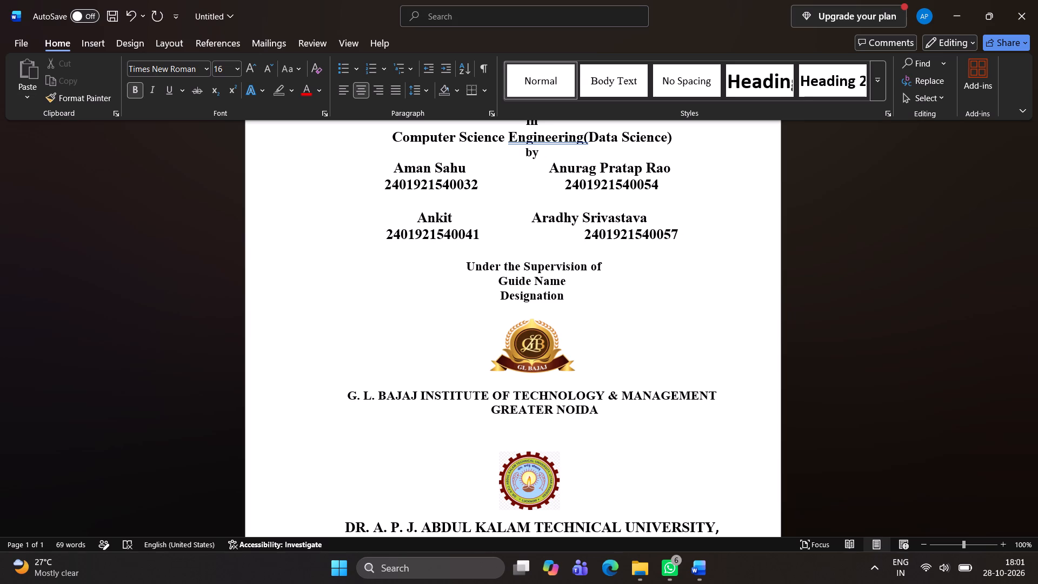
{"action": "key", "text": "Left"}
{"action": "key", "text": "Left"}
{"action": "key", "text": "Left"}
{"action": "key", "text": "Left"}
{"action": "key", "text": "Left"}
{"action": "key", "text": "Left"}
{"action": "key", "text": "Left"}
{"action": "key", "text": "Left"}
{"action": "key", "text": "Left"}
{"action": "key", "text": "Left"}
{"action": "key", "text": "Left"}
{"action": "key", "text": "Left"}
{"action": "key", "text": "Left"}
{"action": "key", "text": "Left"}
{"action": "key", "text": "Left"}
{"action": "key", "text": "Left"}
{"action": "key", "text": "Left"}
{"action": "key", "text": "Left"}
{"action": "key", "text": "Left"}
{"action": "key", "text": "Left"}
{"action": "key", "text": "Right"}
{"action": "key", "text": "Right"}
{"action": "key", "text": "Right"}
{"action": "key", "text": "Right"}
{"action": "key", "text": "Right"}
{"action": "key", "text": "Right"}
{"action": "key", "text": "Right"}
{"action": "key", "text": "Right"}
{"action": "key", "text": "Right"}
{"action": "key", "text": "Right"}
{"action": "key", "text": "Right"}
{"action": "key", "text": "Right"}
{"action": "key", "text": "Right"}
{"action": "key", "text": "Right"}
{"action": "key", "text": "Right"}
{"action": "key", "text": "Right"}
{"action": "key", "text": "BackSpace"}
{"action": "key", "text": "BackSpace"}
{"action": "key", "text": "BackSpace"}
{"action": "key", "text": "BackSpace"}
{"action": "key", "text": "BackSpace"}
{"action": "key", "text": "BackSpace"}
{"action": "key", "text": "BackSpace"}
{"action": "key", "text": "BackSpace"}
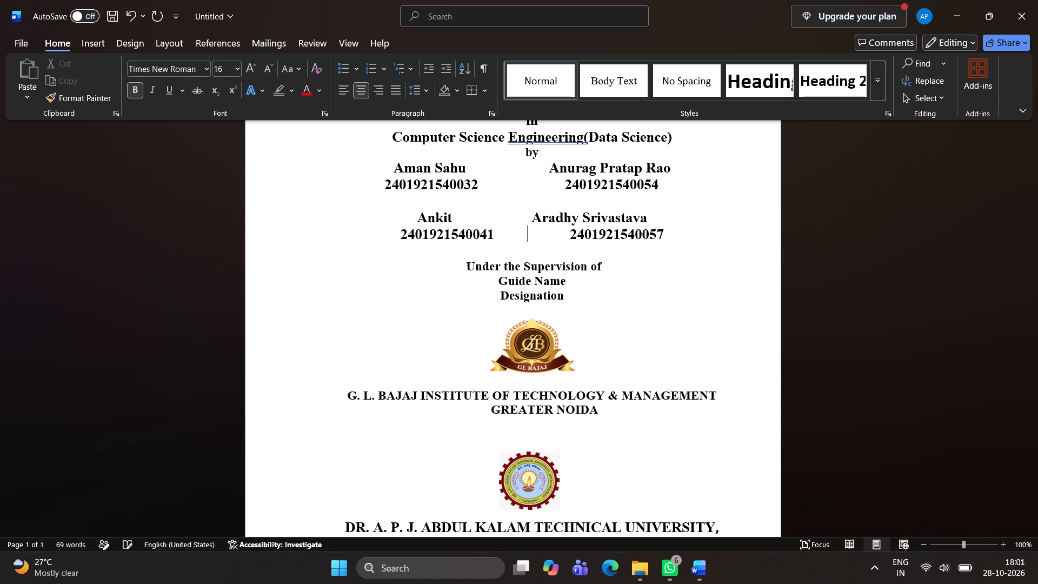
{"action": "key", "text": "BackSpace"}
{"action": "key", "text": "BackSpace"}
{"action": "key", "text": "BackSpace"}
{"action": "key", "text": "BackSpace"}
{"action": "key", "text": "BackSpace"}
{"action": "key", "text": "BackSpace"}
{"action": "key", "text": "BackSpace"}
Left-align the third and fourth students' roll number line and pad its start with spaces, placing the third number beneath its name.
{"action": "key", "text": "Left"}
{"action": "key", "text": "Left"}
{"action": "key", "text": "Left"}
{"action": "key", "text": "Left"}
{"action": "key", "text": "Left"}
{"action": "key", "text": "Left"}
{"action": "key", "text": "Left"}
{"action": "key", "text": "Left"}
{"action": "key", "text": "Left"}
{"action": "key", "text": "Left"}
{"action": "key", "text": "Left"}
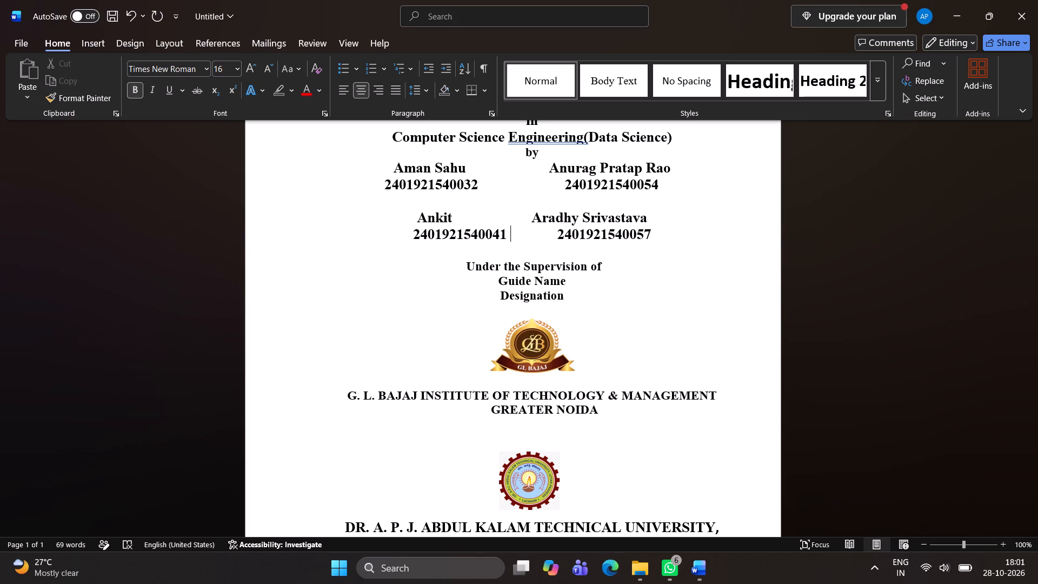
{"action": "key", "text": "Left"}
{"action": "key", "text": "Left"}
{"action": "key", "text": "Left"}
{"action": "key", "text": "Left"}
{"action": "key", "text": "BackSpace"}
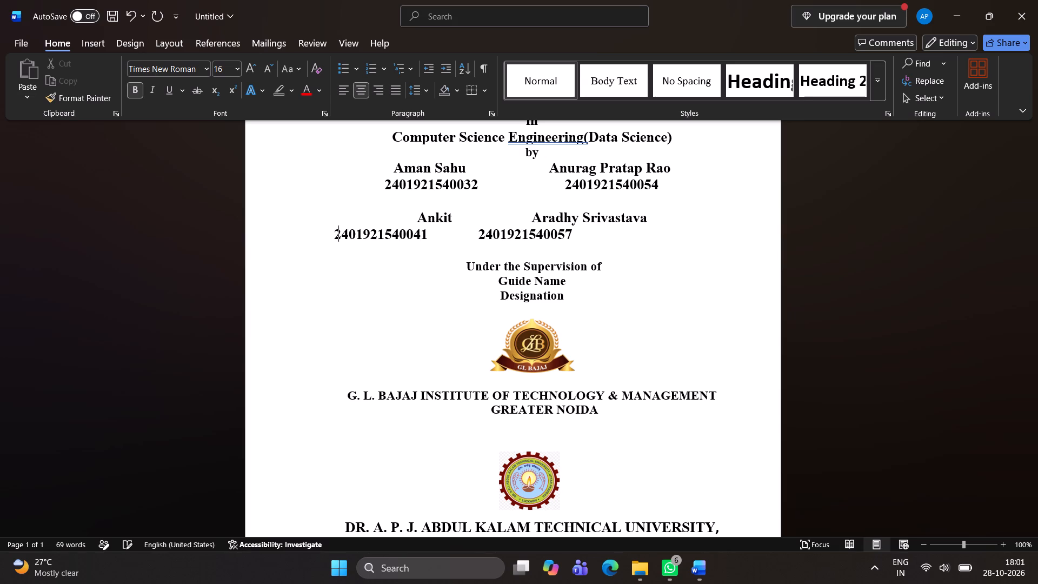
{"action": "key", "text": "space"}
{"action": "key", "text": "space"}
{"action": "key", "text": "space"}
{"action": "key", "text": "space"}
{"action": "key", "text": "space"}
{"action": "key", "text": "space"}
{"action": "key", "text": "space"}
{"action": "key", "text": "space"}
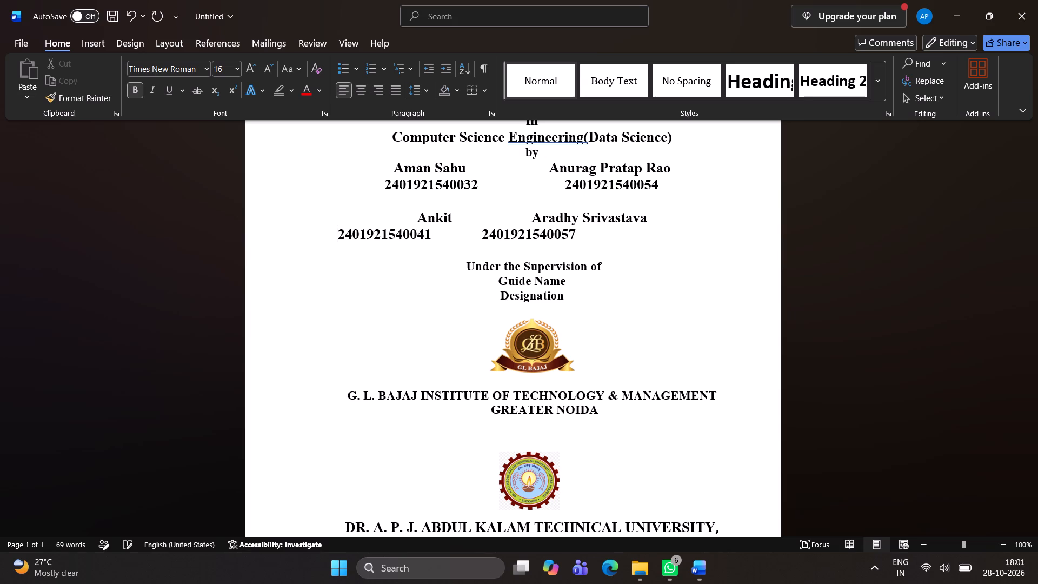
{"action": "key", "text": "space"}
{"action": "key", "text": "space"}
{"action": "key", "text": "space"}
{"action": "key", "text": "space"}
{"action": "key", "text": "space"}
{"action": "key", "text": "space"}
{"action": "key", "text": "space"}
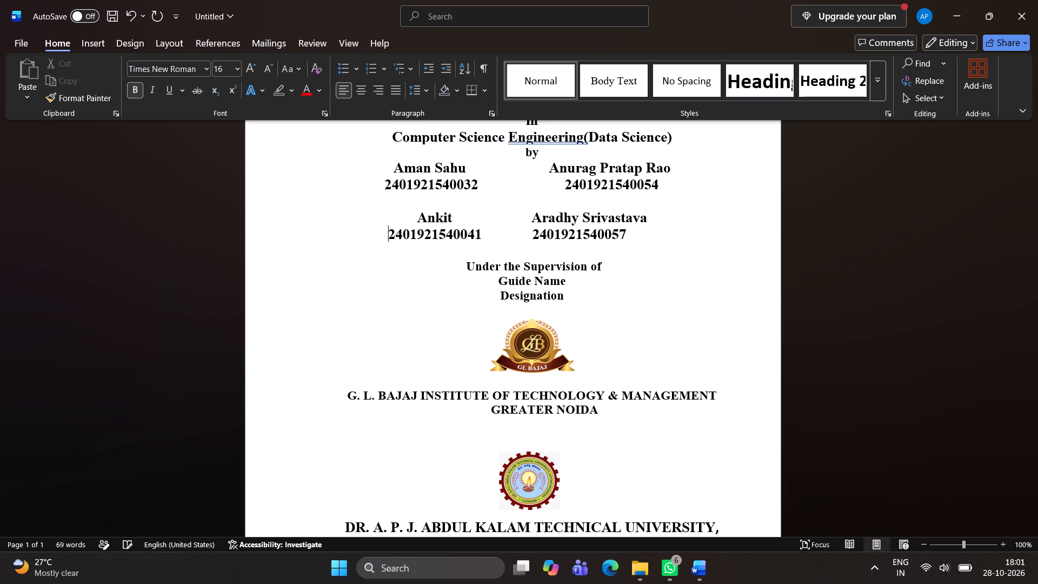
Widen the gap between the third and fourth students' names with extra spaces, matching the column layout of the first two students.
{"action": "key", "text": "Up"}
{"action": "key", "text": "Right"}
{"action": "key", "text": "Right"}
{"action": "key", "text": "Right"}
{"action": "key", "text": "Right"}
{"action": "key", "text": "Right"}
{"action": "key", "text": "Right"}
{"action": "key", "text": "Right"}
{"action": "key", "text": "Right"}
{"action": "key", "text": "Right"}
{"action": "key", "text": "Right"}
{"action": "key", "text": "Right"}
{"action": "key", "text": "Right"}
{"action": "key", "text": "Right"}
{"action": "key", "text": "Right"}
{"action": "key", "text": "Right"}
{"action": "key", "text": "Right"}
{"action": "key", "text": "Right"}
{"action": "key", "text": "Right"}
{"action": "key", "text": "Right"}
{"action": "key", "text": "Right"}
{"action": "key", "text": "Right"}
{"action": "key", "text": "Right"}
{"action": "key", "text": "Right"}
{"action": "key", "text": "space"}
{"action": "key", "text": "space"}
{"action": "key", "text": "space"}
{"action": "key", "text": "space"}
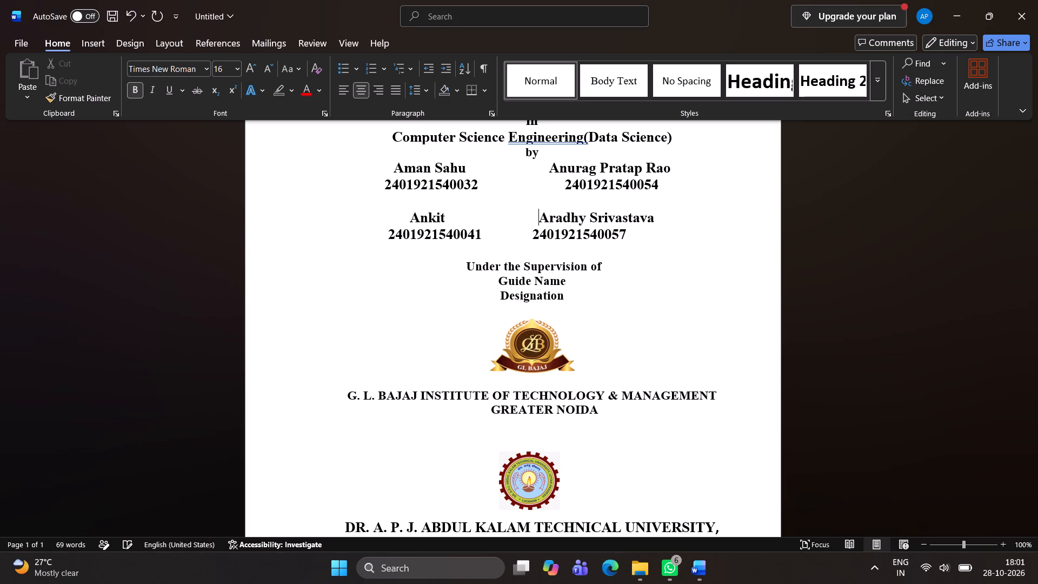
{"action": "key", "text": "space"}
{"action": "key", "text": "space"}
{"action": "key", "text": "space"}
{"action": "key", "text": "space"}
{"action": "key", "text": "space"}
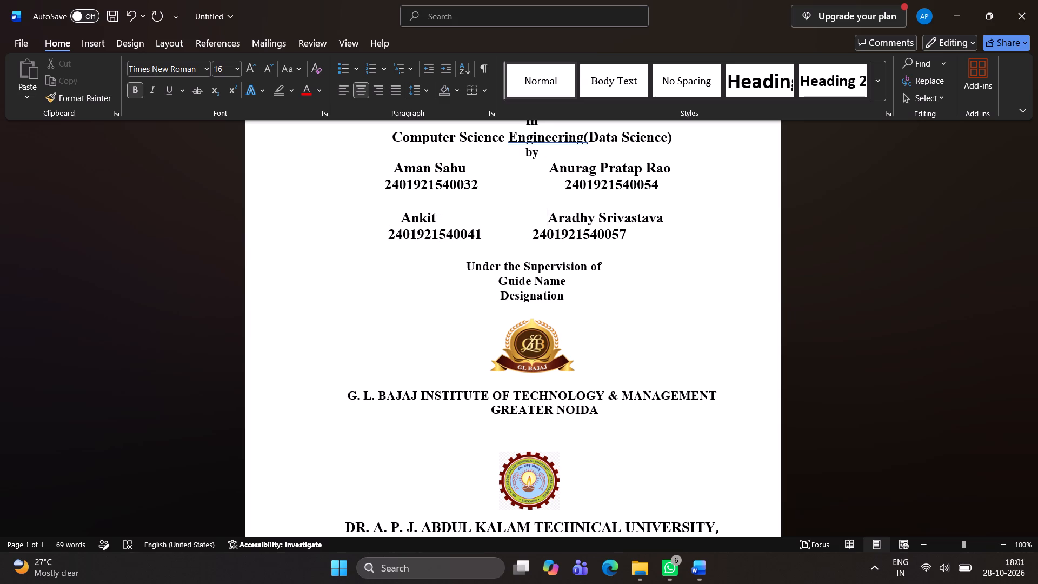
Add spaces before the fourth student's roll number so that it sits centred beneath that student's name.
{"action": "key", "text": "Down"}
{"action": "key", "text": "Left"}
{"action": "key", "text": "Left"}
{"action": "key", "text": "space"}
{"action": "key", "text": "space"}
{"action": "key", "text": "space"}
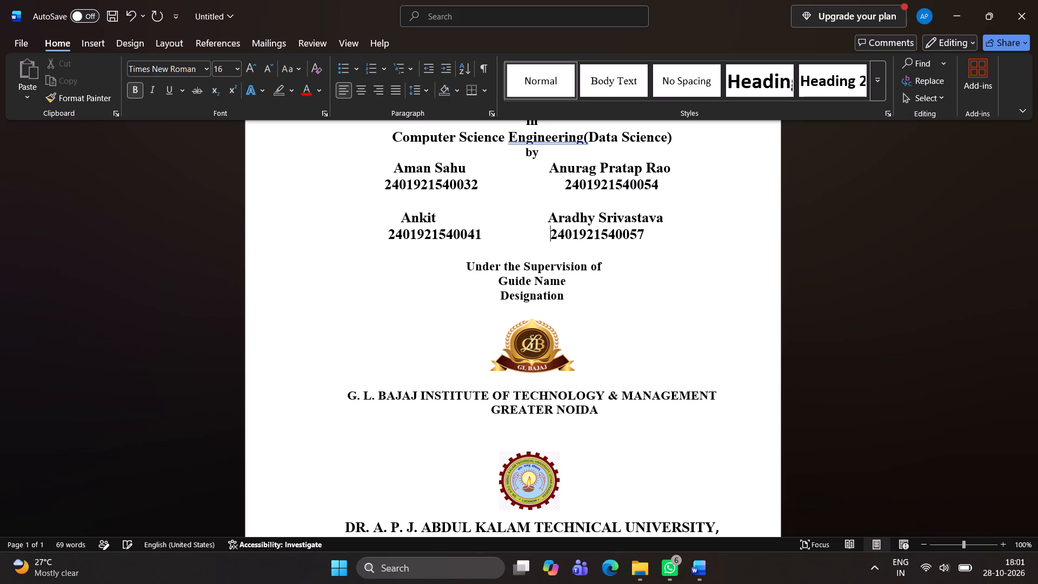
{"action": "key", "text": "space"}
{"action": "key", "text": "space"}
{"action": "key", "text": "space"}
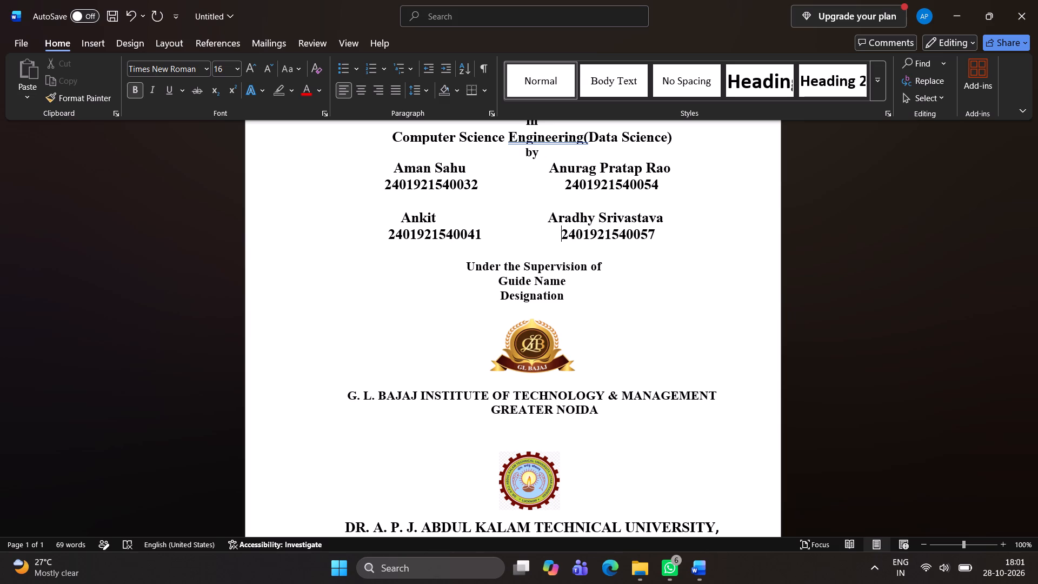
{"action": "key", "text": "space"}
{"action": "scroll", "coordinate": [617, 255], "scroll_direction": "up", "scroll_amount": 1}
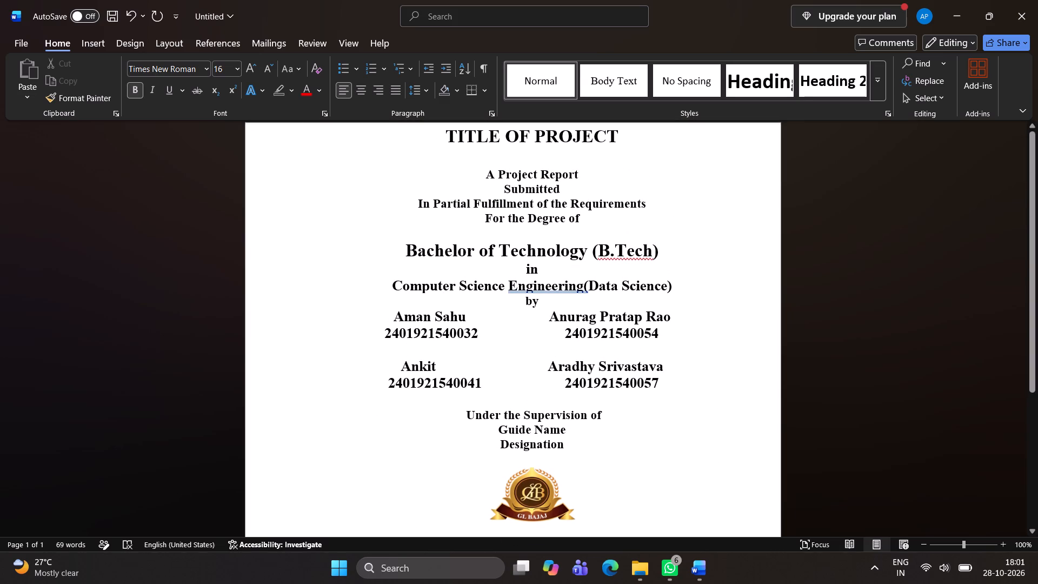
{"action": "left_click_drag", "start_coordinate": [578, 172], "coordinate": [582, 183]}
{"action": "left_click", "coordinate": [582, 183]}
Replace the Guide Name placeholder on the title page with the supervisor's name, prefixed with "Ms.".
{"action": "scroll", "coordinate": [589, 289], "scroll_direction": "down", "scroll_amount": 2}
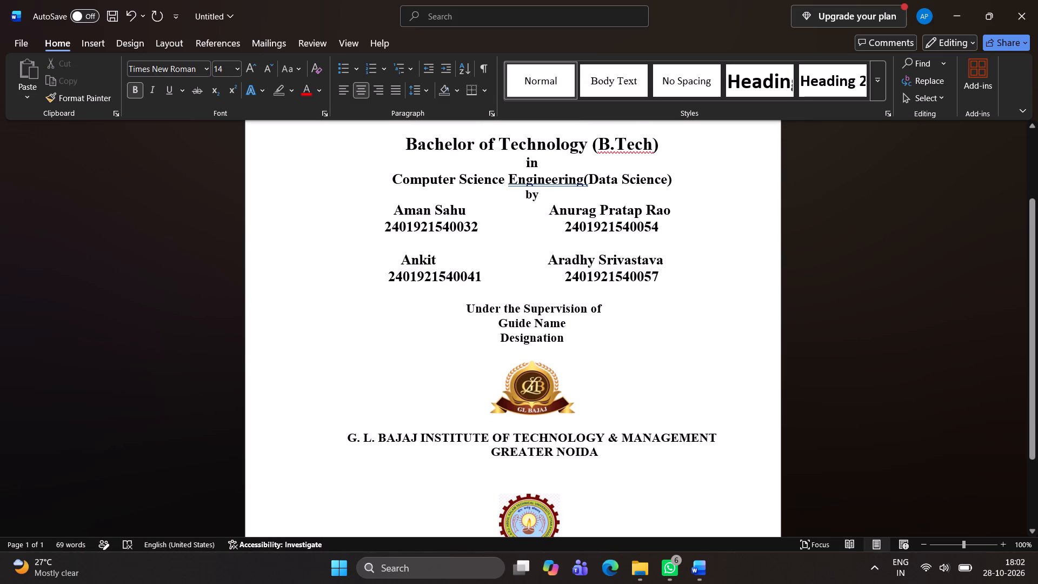
{"action": "left_click", "coordinate": [615, 145]}
{"action": "left_click", "coordinate": [623, 147]}
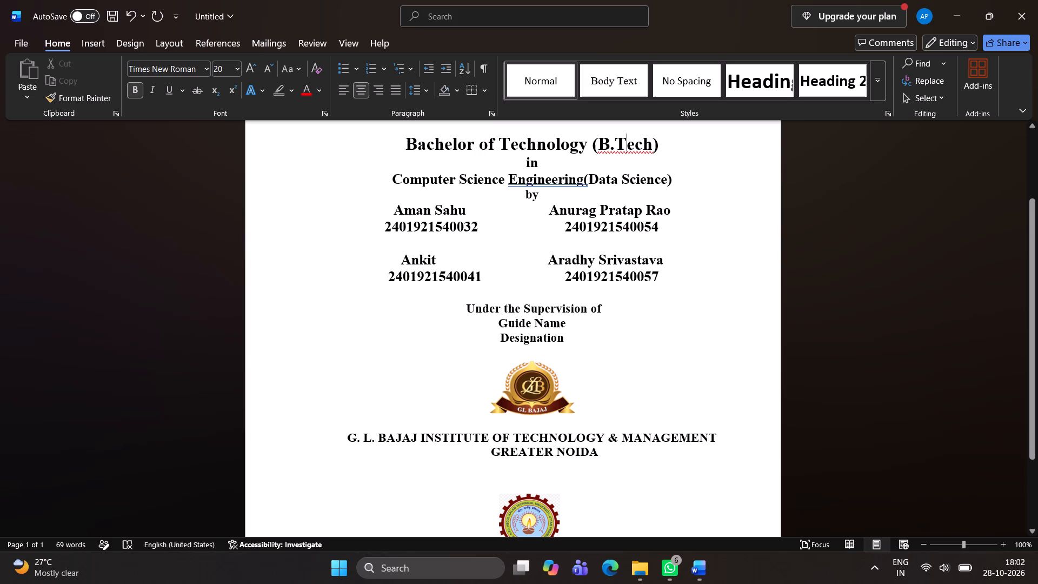
{"action": "scroll", "coordinate": [556, 337], "scroll_direction": "down", "scroll_amount": 1}
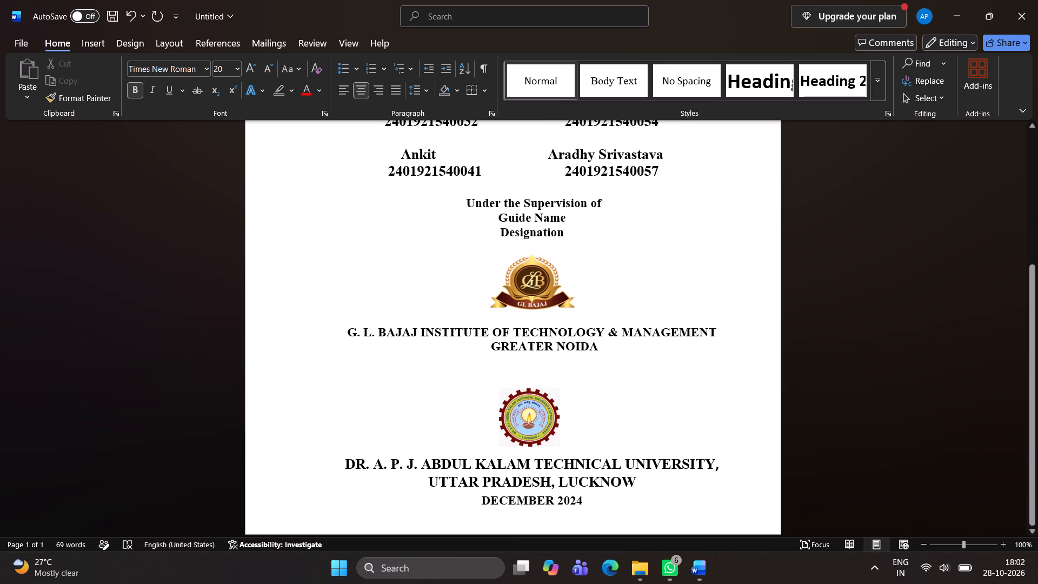
{"action": "left_click", "coordinate": [569, 217]}
{"action": "key", "text": "BackSpace"}
{"action": "key", "text": "BackSpace"}
{"action": "key", "text": "BackSpace"}
{"action": "key", "text": "BackSpace"}
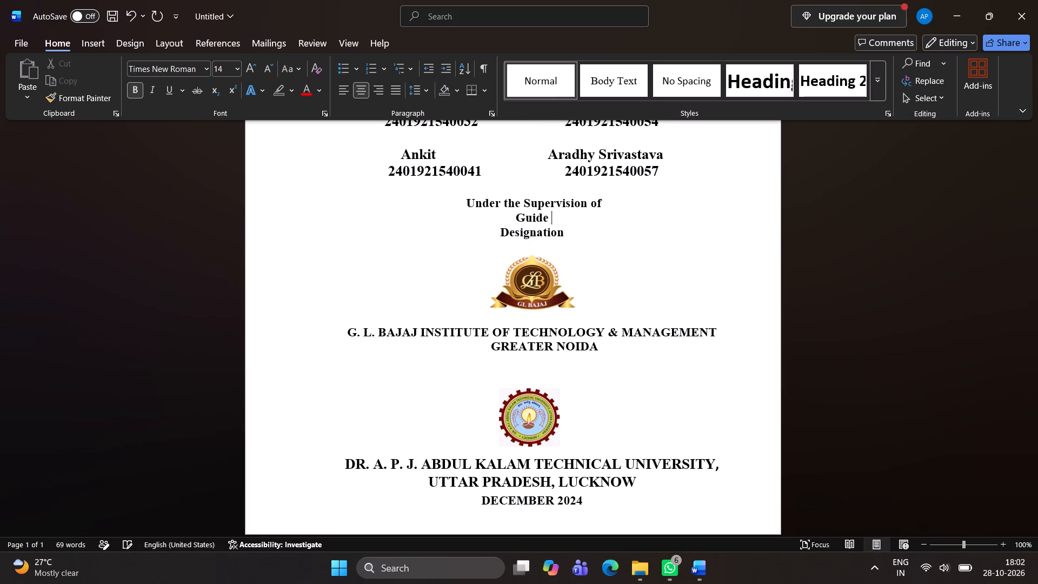
{"action": "key", "text": "BackSpace"}
{"action": "key", "text": "BackSpace"}
{"action": "key", "text": "BackSpace"}
{"action": "key", "text": "BackSpace"}
{"action": "key", "text": "BackSpace"}
{"action": "key", "text": "BackSpace"}
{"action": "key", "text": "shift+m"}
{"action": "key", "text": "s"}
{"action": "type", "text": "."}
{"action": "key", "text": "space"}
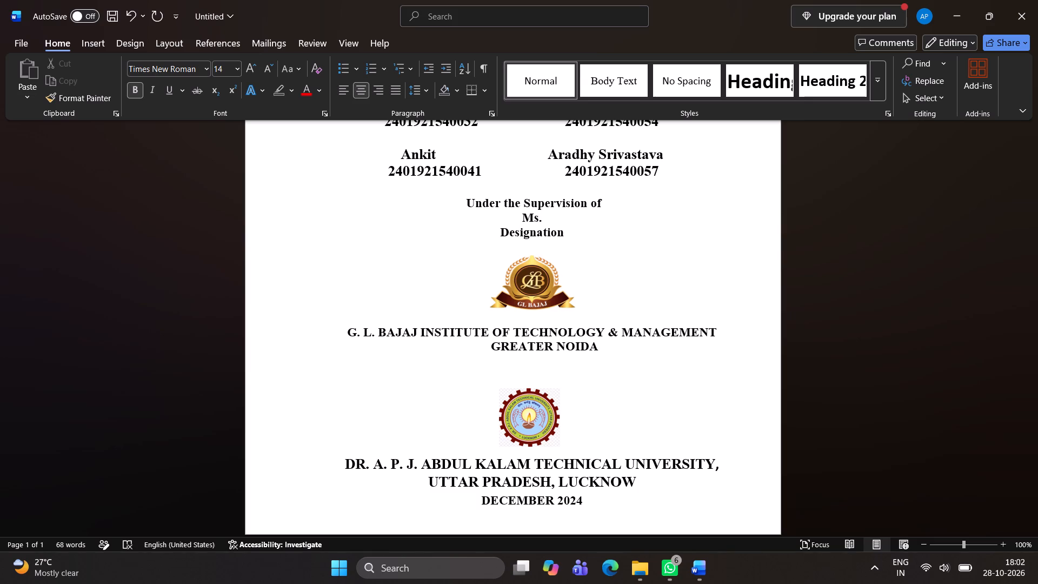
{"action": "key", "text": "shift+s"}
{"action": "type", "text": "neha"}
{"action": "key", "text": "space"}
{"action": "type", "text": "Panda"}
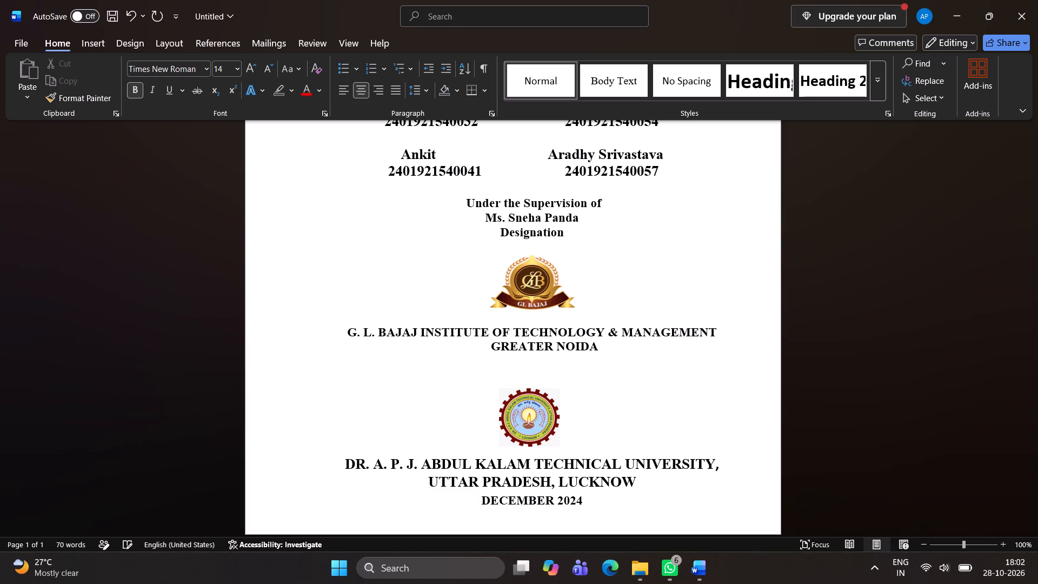
Replace the Designation placeholder beneath the supervisor's name with "(Assistant Professor)".
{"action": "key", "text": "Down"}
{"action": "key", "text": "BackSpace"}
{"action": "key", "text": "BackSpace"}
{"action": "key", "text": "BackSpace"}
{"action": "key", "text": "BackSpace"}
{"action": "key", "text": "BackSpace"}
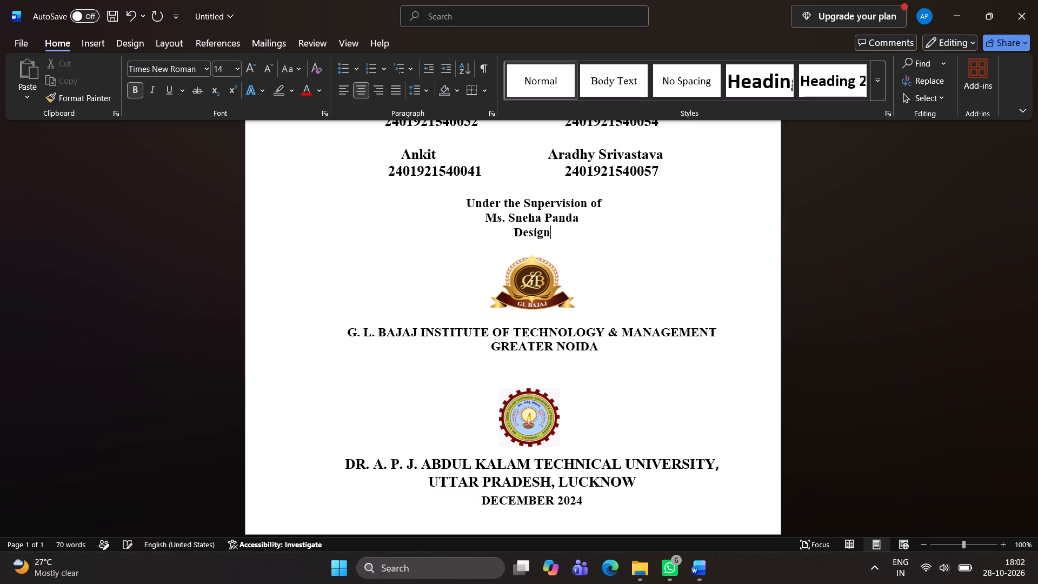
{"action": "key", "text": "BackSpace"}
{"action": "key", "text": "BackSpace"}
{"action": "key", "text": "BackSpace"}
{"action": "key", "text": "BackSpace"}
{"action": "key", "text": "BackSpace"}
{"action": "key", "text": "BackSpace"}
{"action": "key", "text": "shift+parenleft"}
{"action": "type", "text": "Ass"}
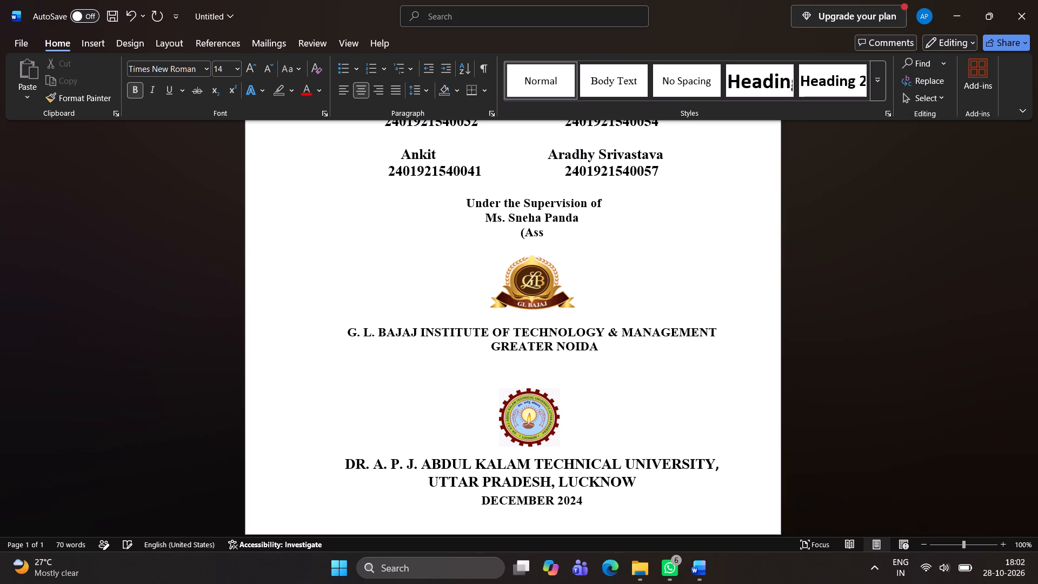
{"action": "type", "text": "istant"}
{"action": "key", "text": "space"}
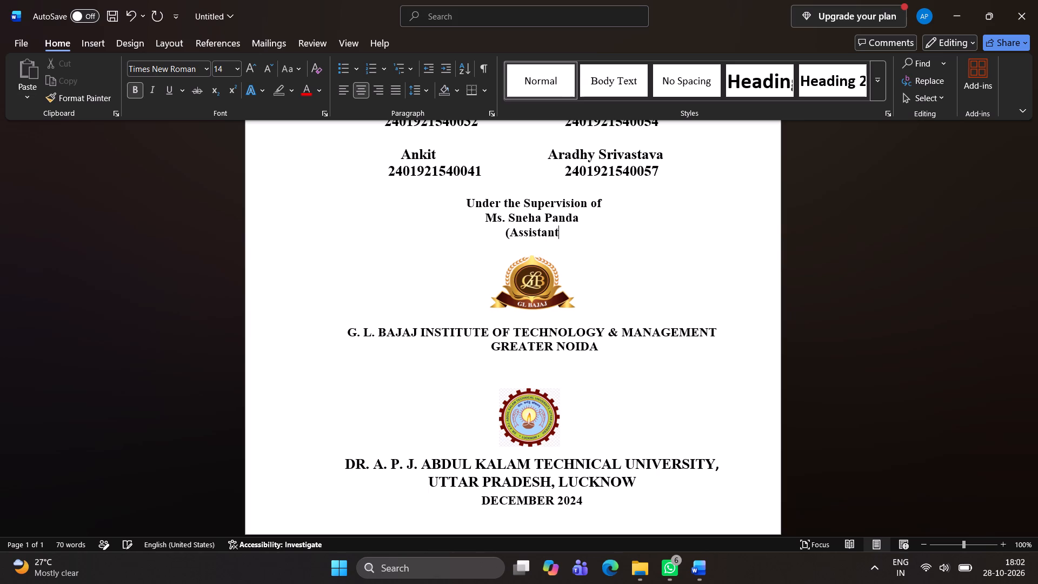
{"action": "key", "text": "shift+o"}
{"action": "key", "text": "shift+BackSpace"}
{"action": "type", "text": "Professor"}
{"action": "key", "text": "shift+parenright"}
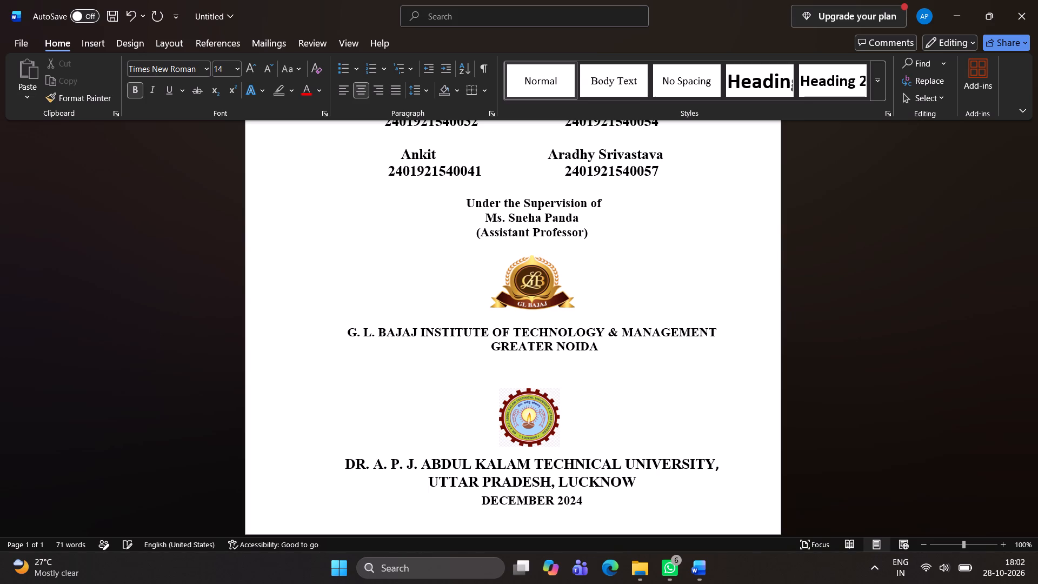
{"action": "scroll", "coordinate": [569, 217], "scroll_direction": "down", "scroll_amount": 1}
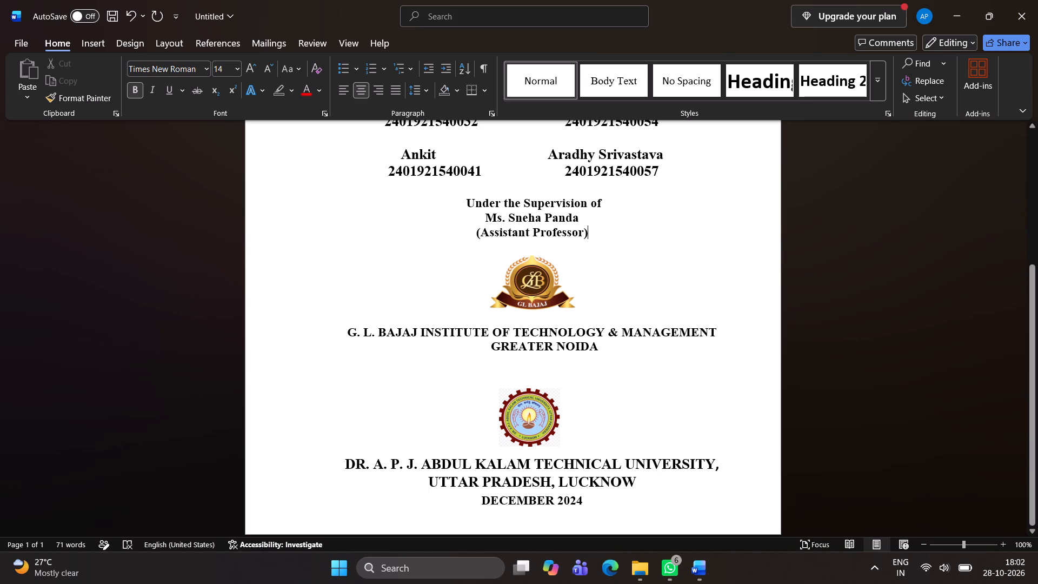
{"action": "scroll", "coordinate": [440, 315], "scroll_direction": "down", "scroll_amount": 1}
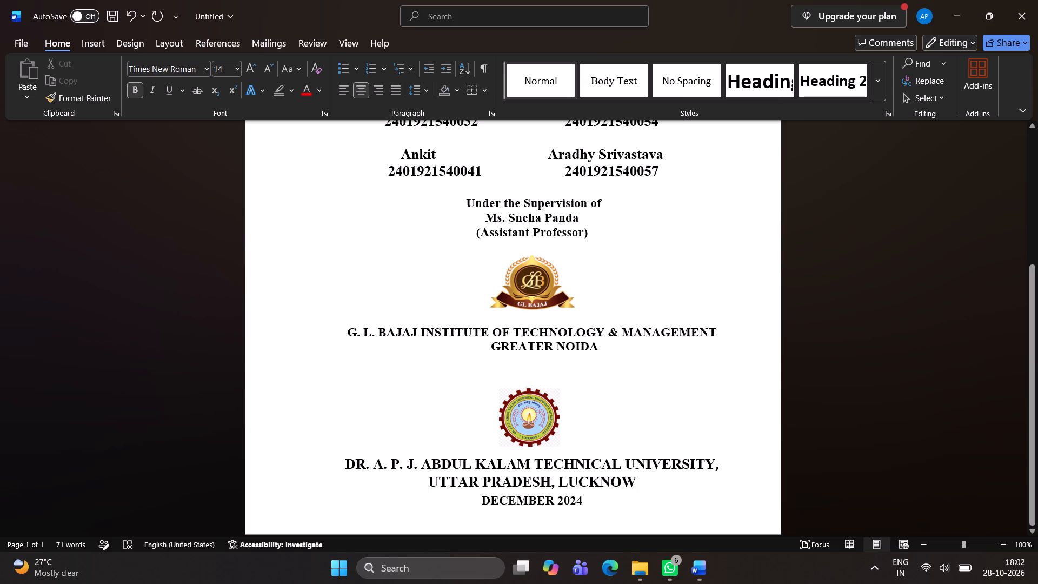
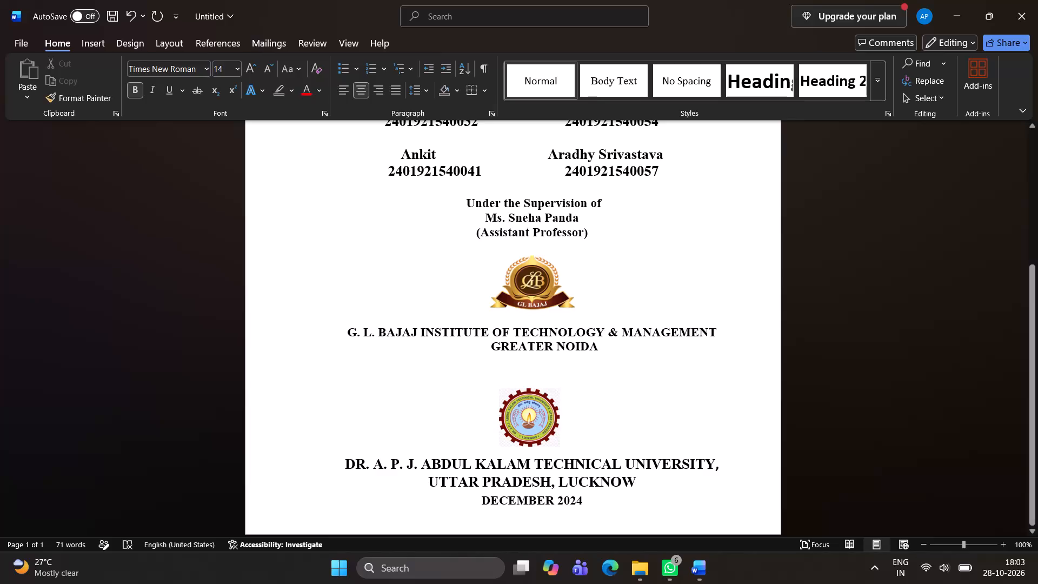
Change the year in the date line at the bottom of the title page to 2026.
{"action": "scroll", "coordinate": [461, 443], "scroll_direction": "down", "scroll_amount": 1}
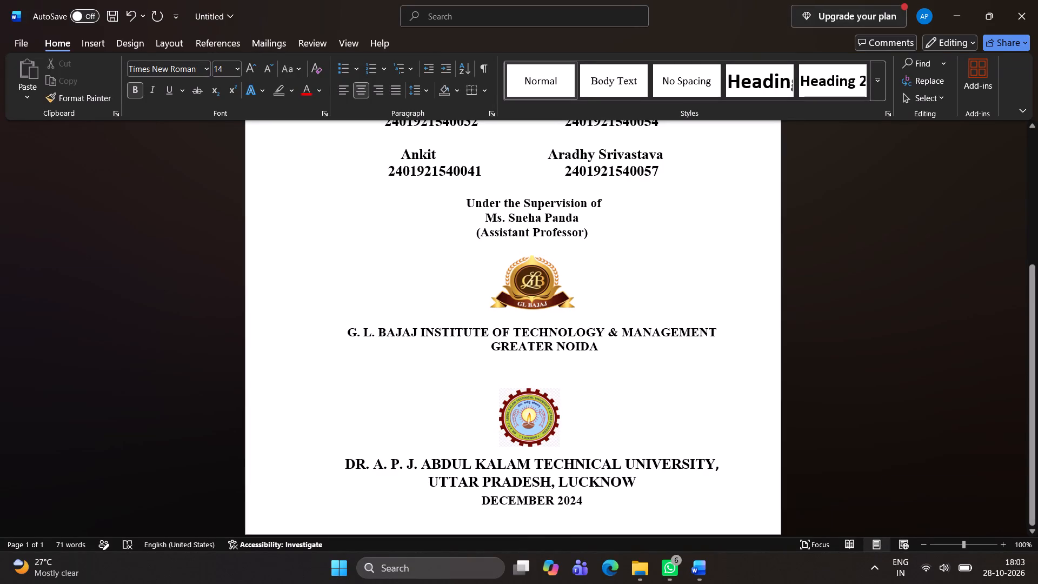
{"action": "left_click", "coordinate": [585, 503]}
{"action": "key", "text": "BackSpace"}
{"action": "key", "text": "BackSpace"}
{"action": "key", "text": "BackSpace"}
{"action": "key", "text": "BackSpace"}
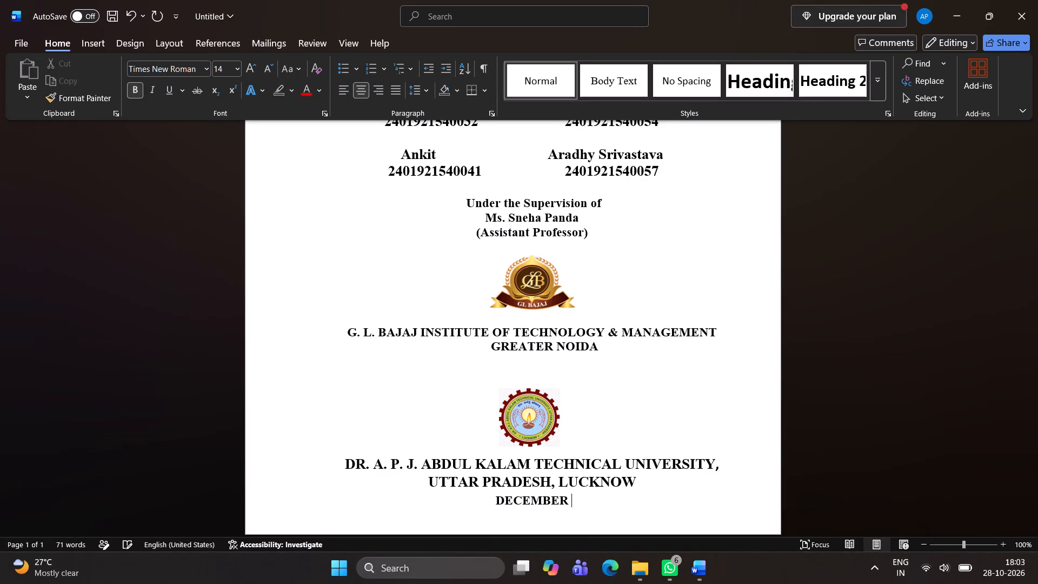
{"action": "type", "text": "202"}
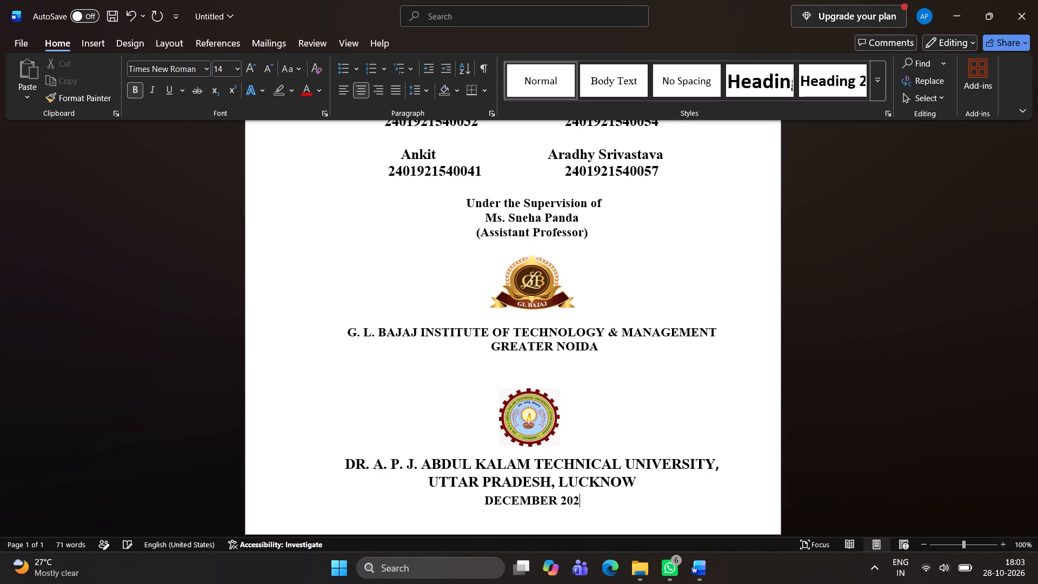
{"action": "key", "text": "6"}
Replace the month in the title page's date line with NOVEMBER in capital letters.
{"action": "key", "text": "Left"}
{"action": "key", "text": "Left"}
{"action": "key", "text": "Left"}
{"action": "key", "text": "Left"}
{"action": "key", "text": "Left"}
{"action": "key", "text": "Left"}
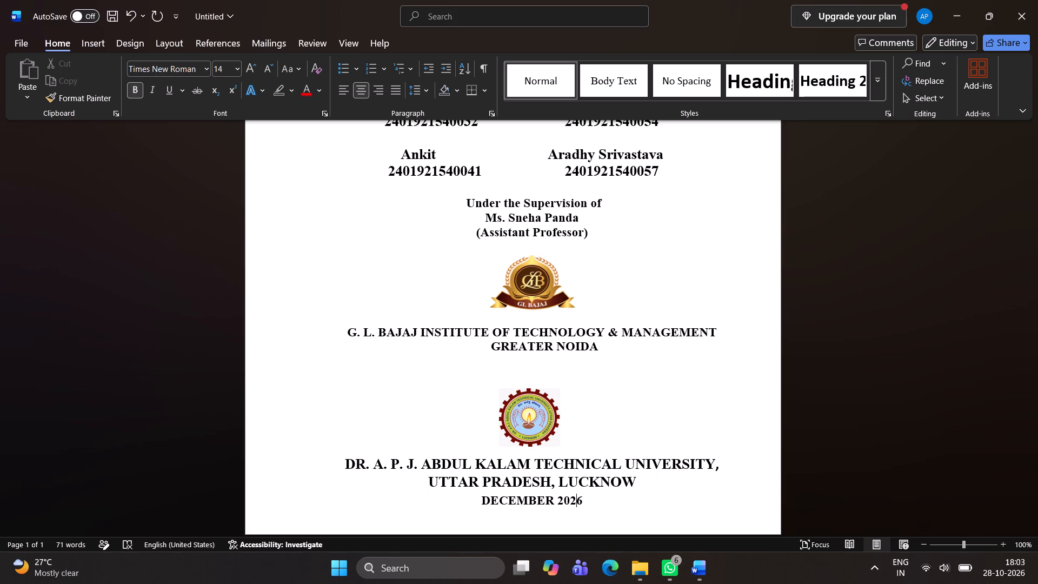
{"action": "key", "text": "Right"}
{"action": "key", "text": "BackSpace"}
{"action": "key", "text": "BackSpace"}
{"action": "key", "text": "BackSpace"}
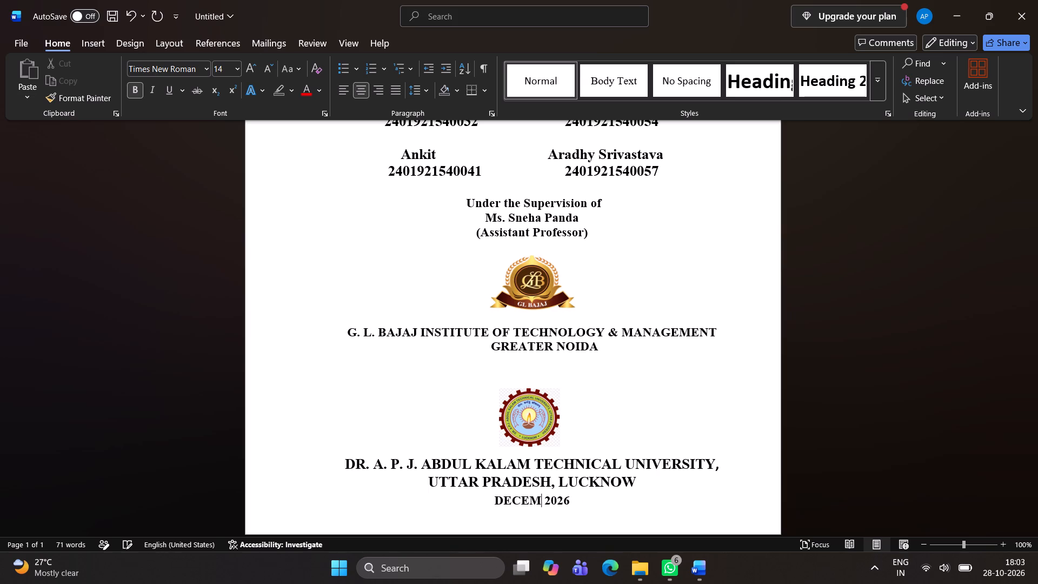
{"action": "key", "text": "BackSpace"}
{"action": "key", "text": "BackSpace"}
{"action": "key", "text": "BackSpace"}
{"action": "key", "text": "BackSpace"}
{"action": "key", "text": "BackSpace"}
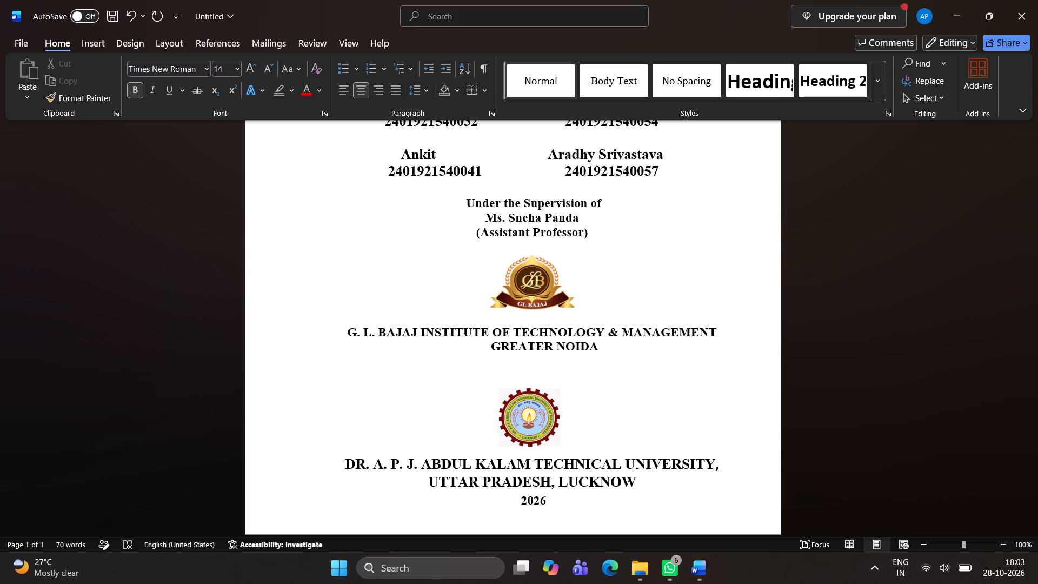
{"action": "key", "text": "shift+n"}
{"action": "type", "text": "ove"}
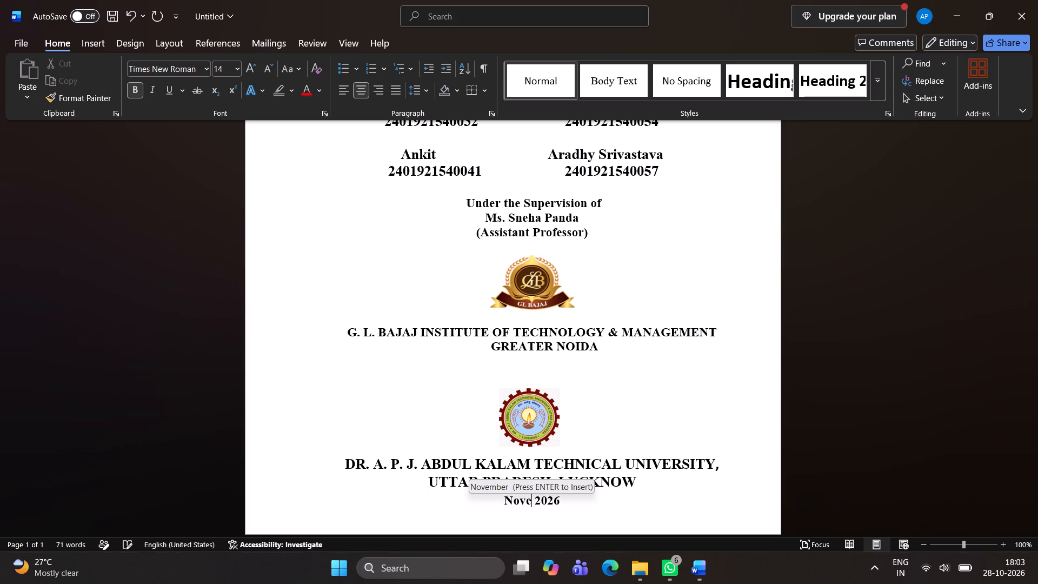
{"action": "key", "text": "BackSpace"}
{"action": "key", "text": "BackSpace"}
{"action": "key", "text": "BackSpace"}
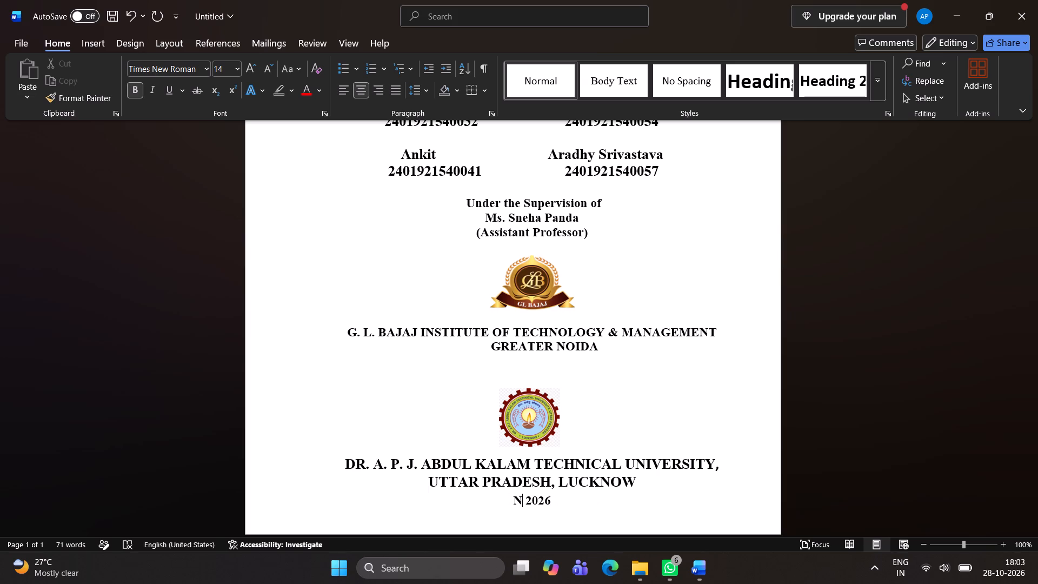
{"action": "type", "text": "VEM"}
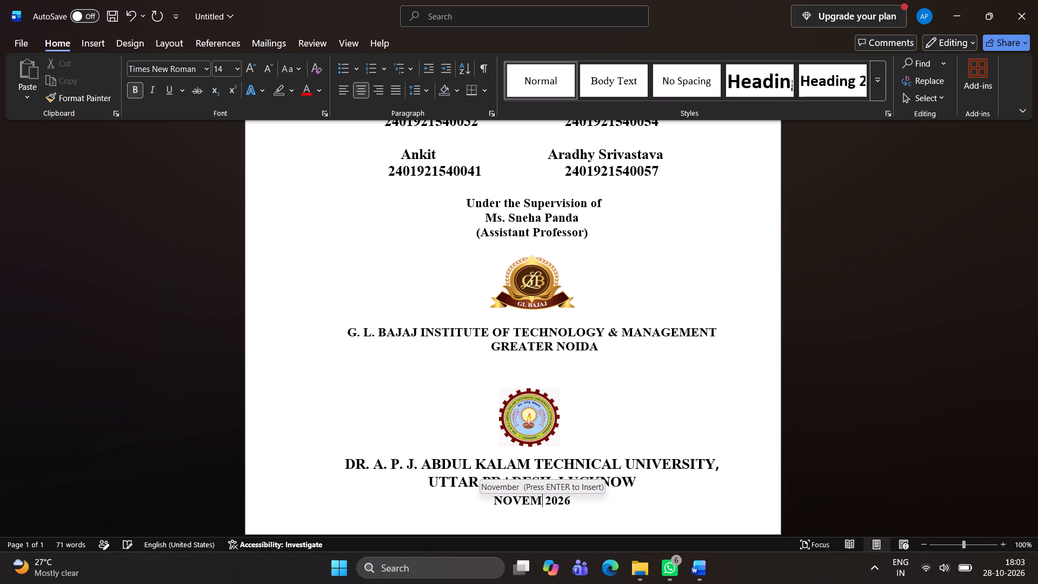
{"action": "type", "text": "BER"}
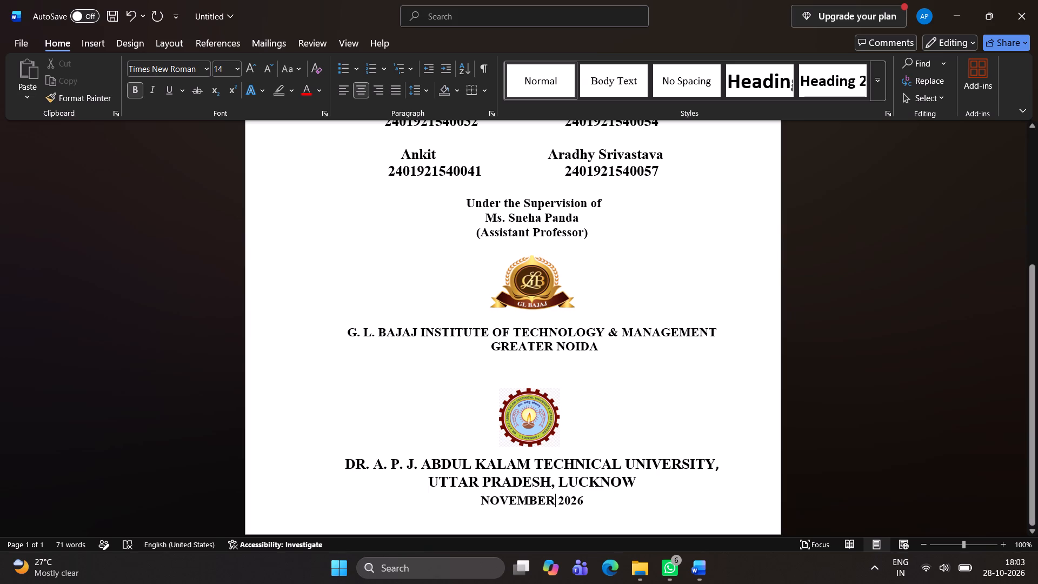
{"action": "scroll", "coordinate": [577, 425], "scroll_direction": "down", "scroll_amount": 2}
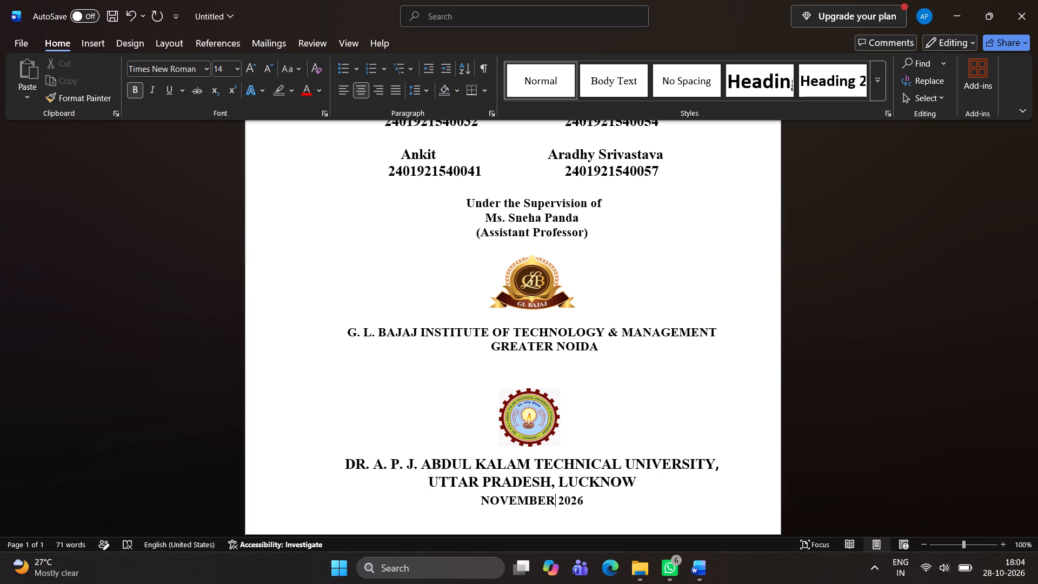
Copy the three-line project title from the Urban_Intelligence_Platform_Project_Report document and paste it over the TITLE OF PROJECT placeholder on the title page.
{"action": "scroll", "coordinate": [577, 425], "scroll_direction": "up", "scroll_amount": 2}
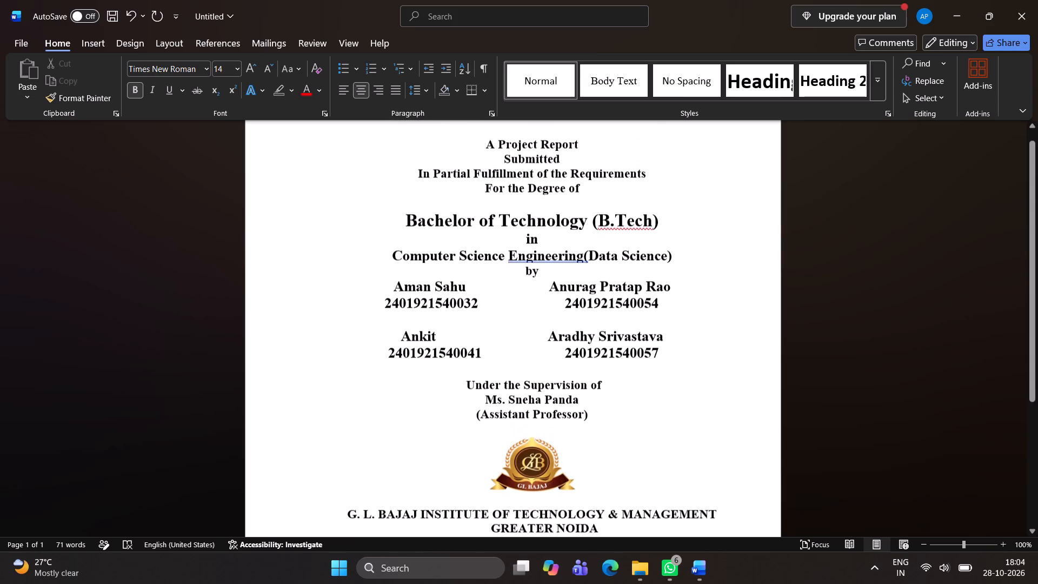
{"action": "scroll", "coordinate": [577, 425], "scroll_direction": "up", "scroll_amount": 2}
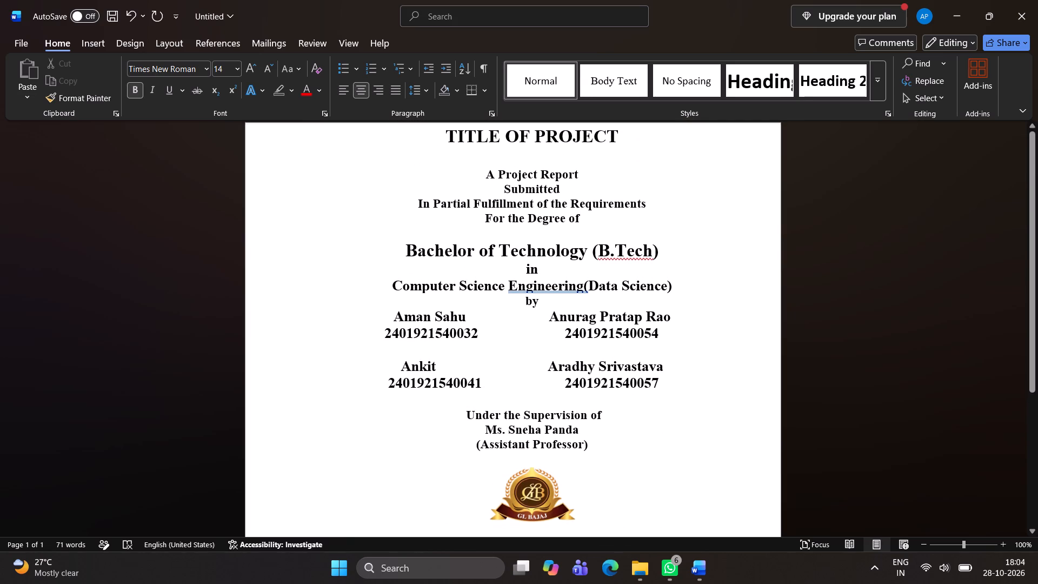
{"action": "left_click", "coordinate": [618, 137]}
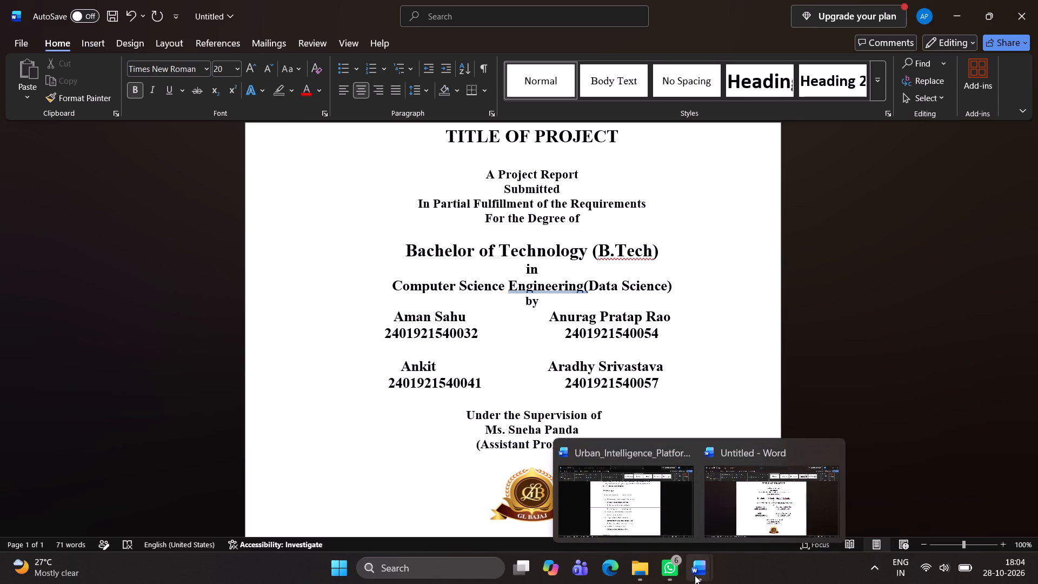
{"action": "left_click", "coordinate": [668, 499]}
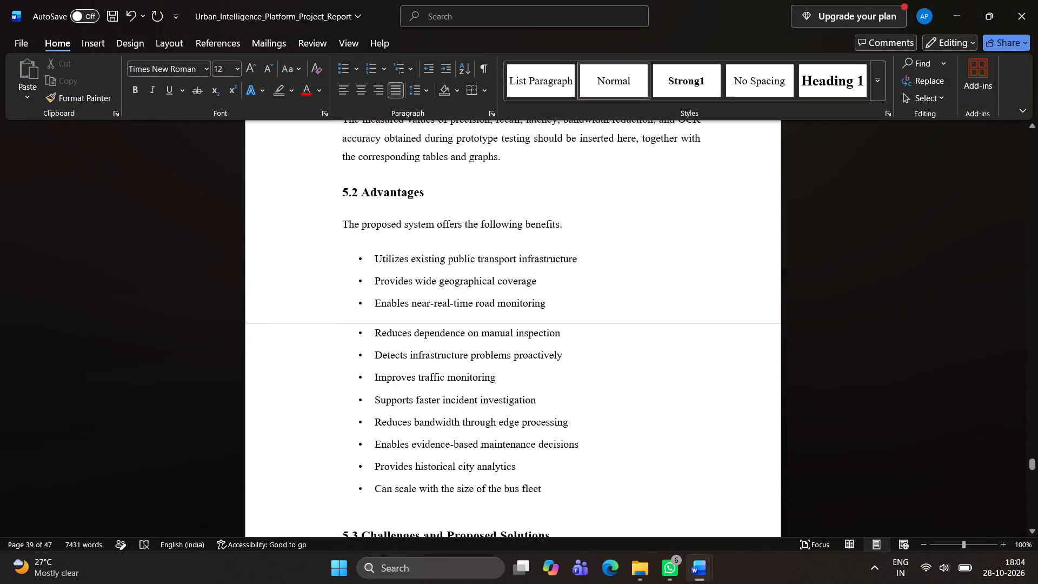
{"action": "scroll", "coordinate": [558, 245], "scroll_direction": "up", "scroll_amount": 20}
{"action": "scroll", "coordinate": [558, 245], "scroll_direction": "up", "scroll_amount": 10}
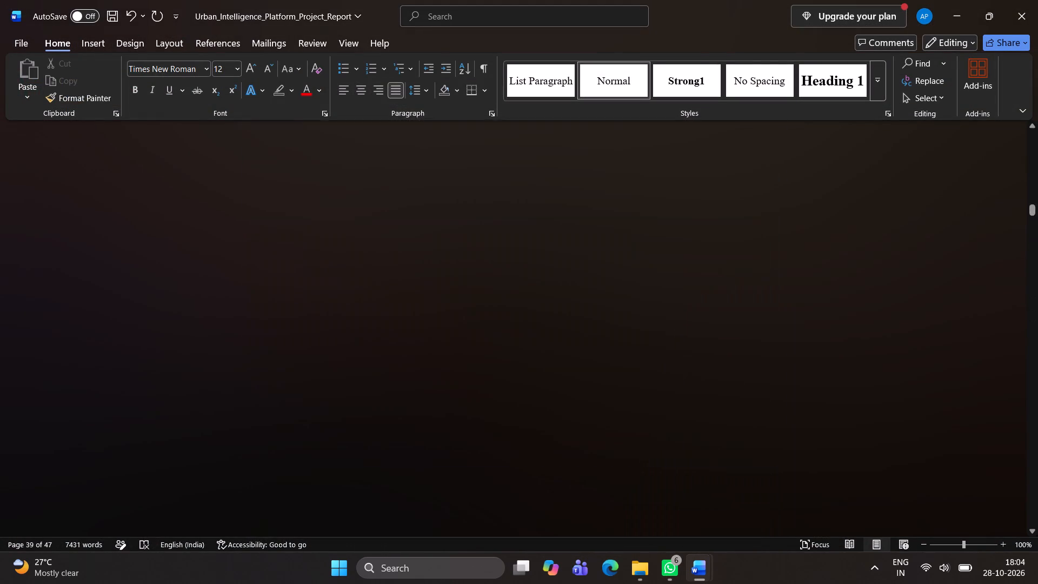
{"action": "scroll", "coordinate": [558, 245], "scroll_direction": "up", "scroll_amount": 16}
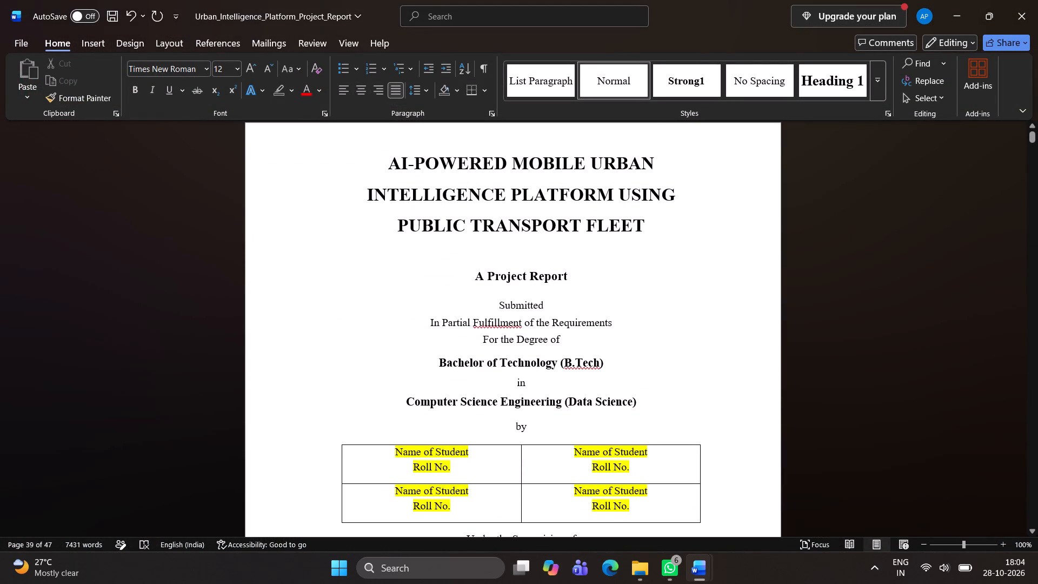
{"action": "left_click_drag", "start_coordinate": [655, 224], "coordinate": [388, 151]}
{"action": "key", "text": "ctrl+c"}
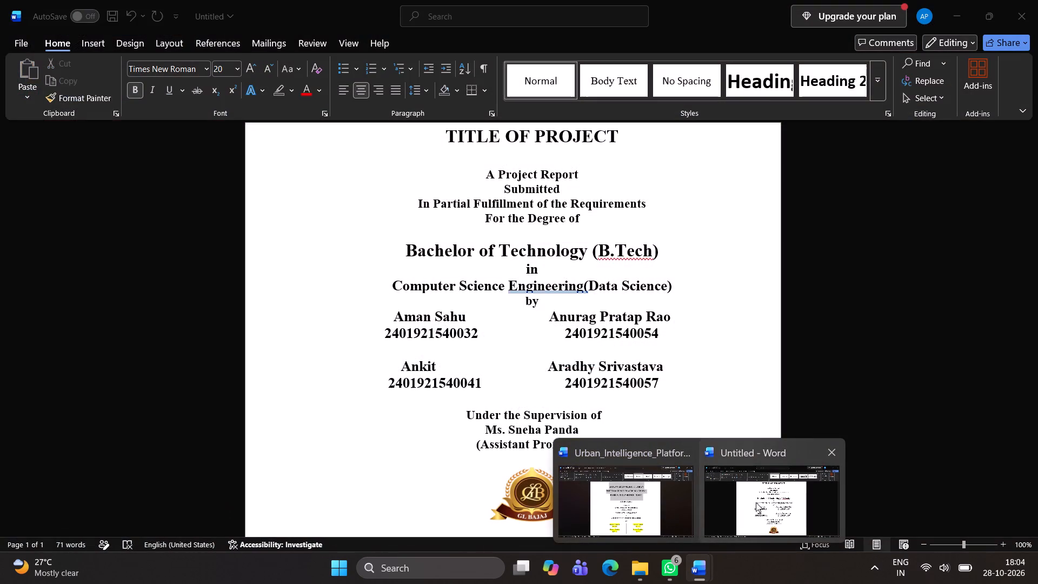
{"action": "left_click", "coordinate": [756, 502]}
{"action": "left_click_drag", "start_coordinate": [630, 133], "coordinate": [465, 136]}
{"action": "key", "text": "ctrl+v"}
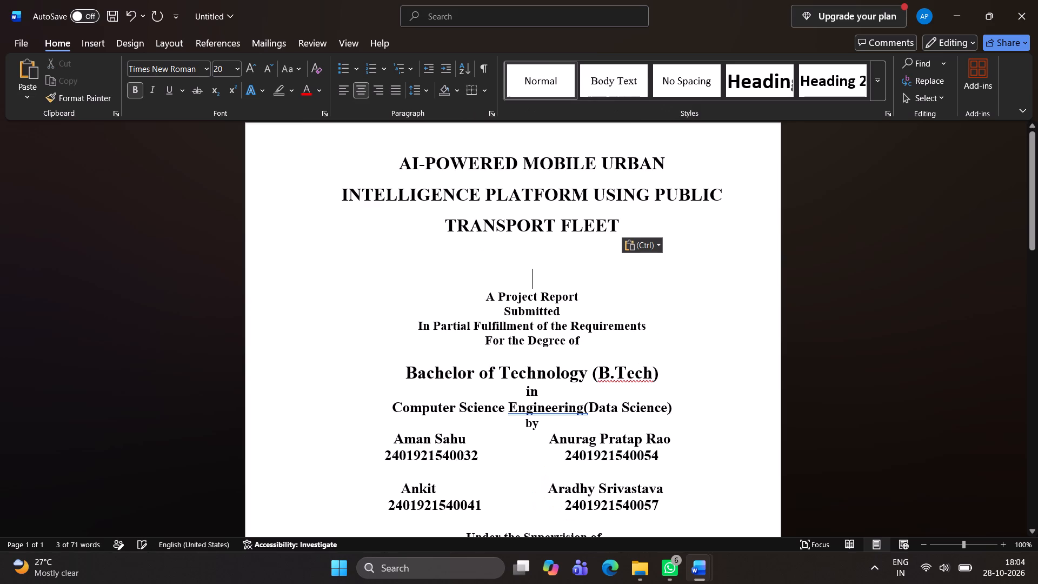
Remove the extra blank line below the pasted title, keeping its last word as FLEET.
{"action": "key", "text": "BackSpace"}
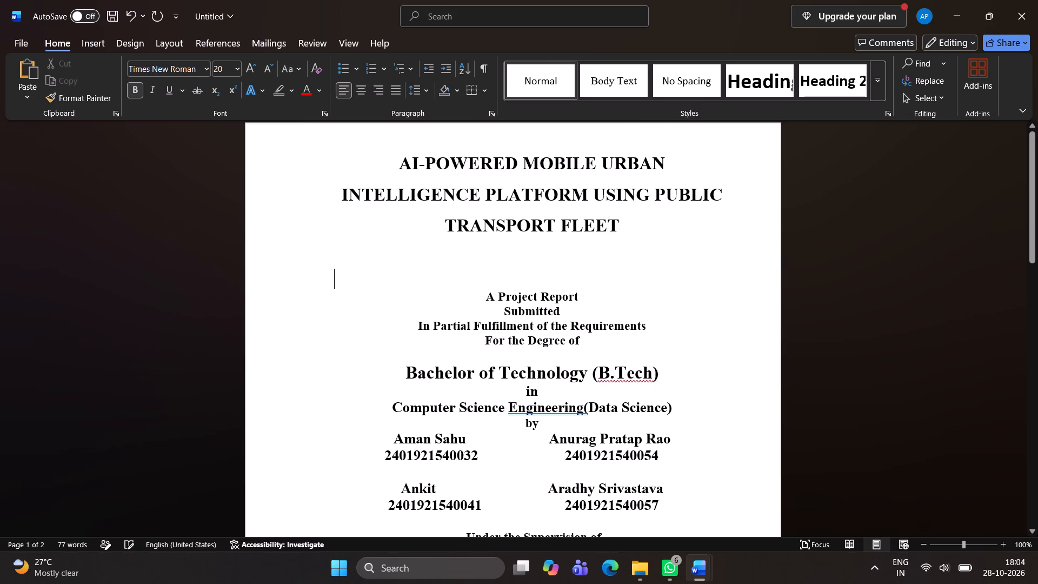
{"action": "key", "text": "BackSpace"}
{"action": "key", "text": "BackSpace"}
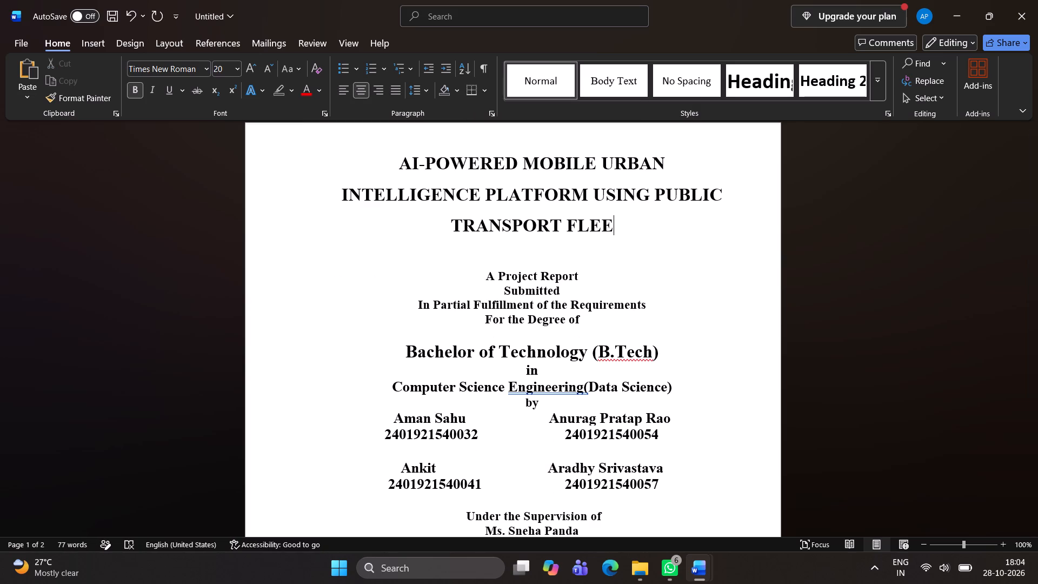
{"action": "key", "text": "shift+t"}
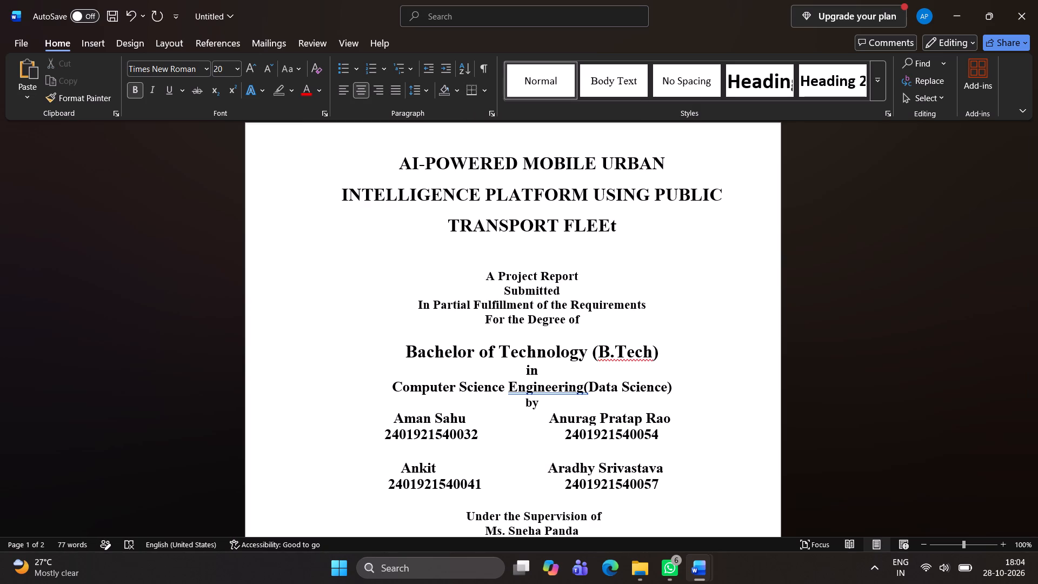
{"action": "key", "text": "BackSpace"}
{"action": "key", "text": "t"}
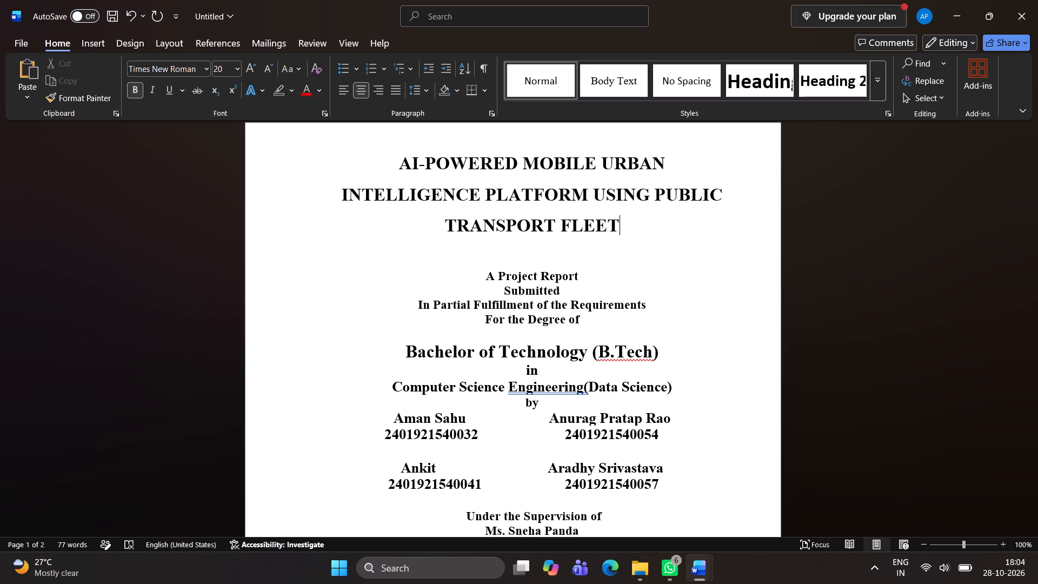
Check how the degree text, logos, institute names and date are laid out below the new title.
{"action": "scroll", "coordinate": [542, 349], "scroll_direction": "down", "scroll_amount": 1}
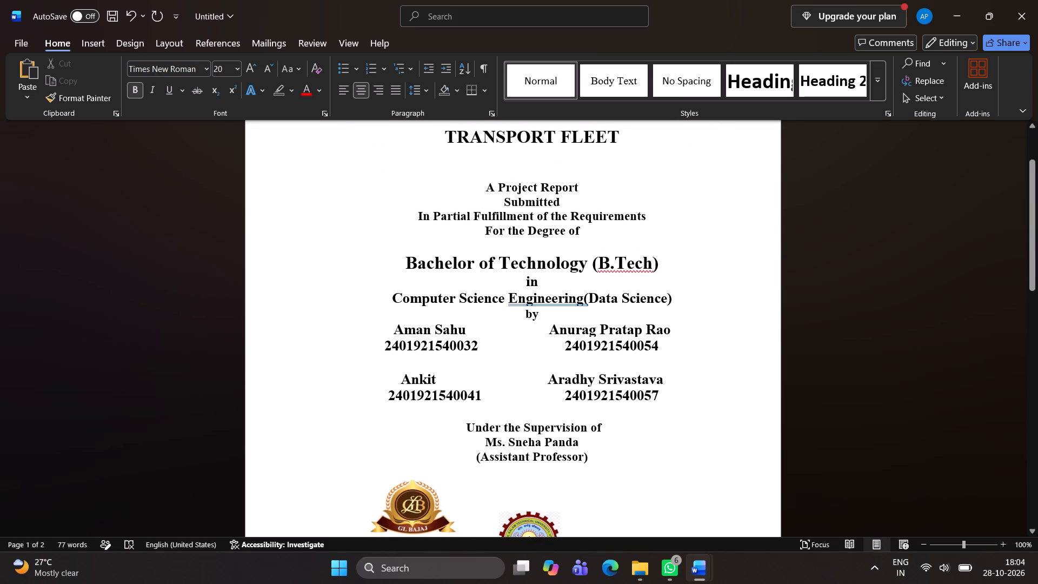
{"action": "left_click", "coordinate": [616, 263]}
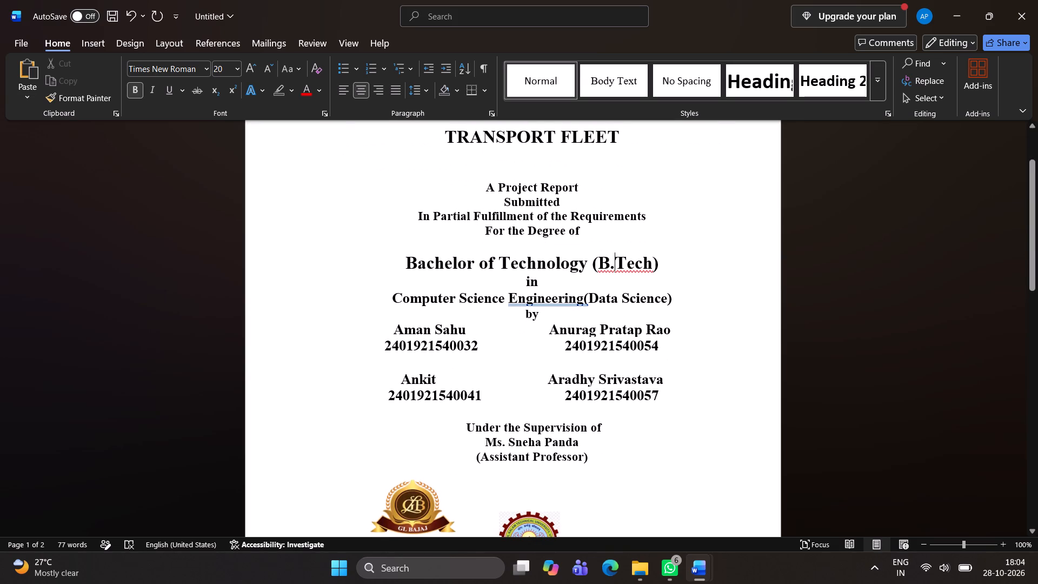
{"action": "left_click", "coordinate": [628, 268]}
{"action": "left_click", "coordinate": [501, 160]}
{"action": "key", "text": "Down"}
{"action": "key", "text": "Left"}
{"action": "key", "text": "Left"}
{"action": "scroll", "coordinate": [517, 253], "scroll_direction": "down", "scroll_amount": 2}
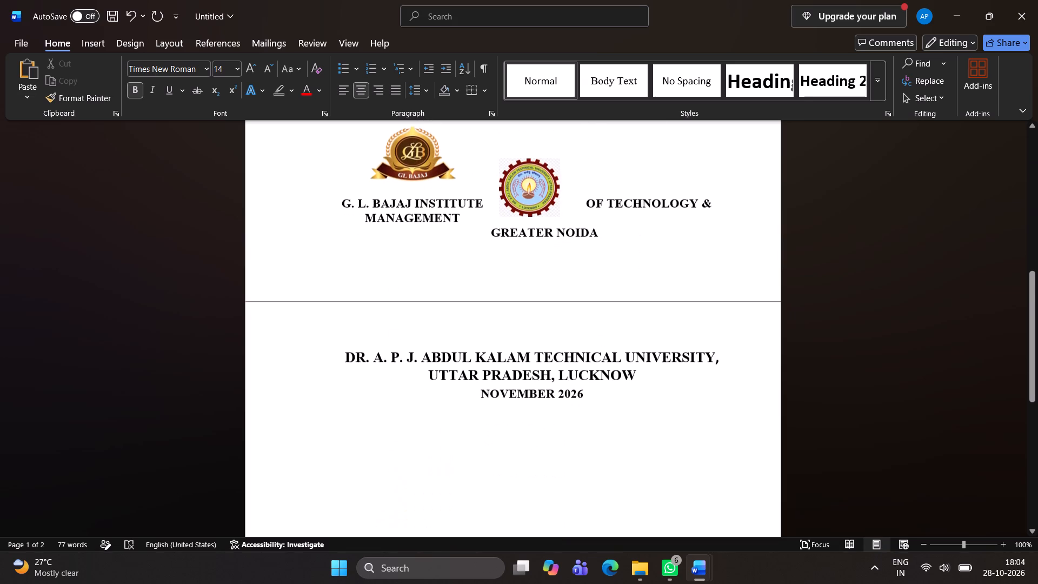
Reduce the font size of the whole project title on the title page to 19.
{"action": "scroll", "coordinate": [517, 253], "scroll_direction": "up", "scroll_amount": 2}
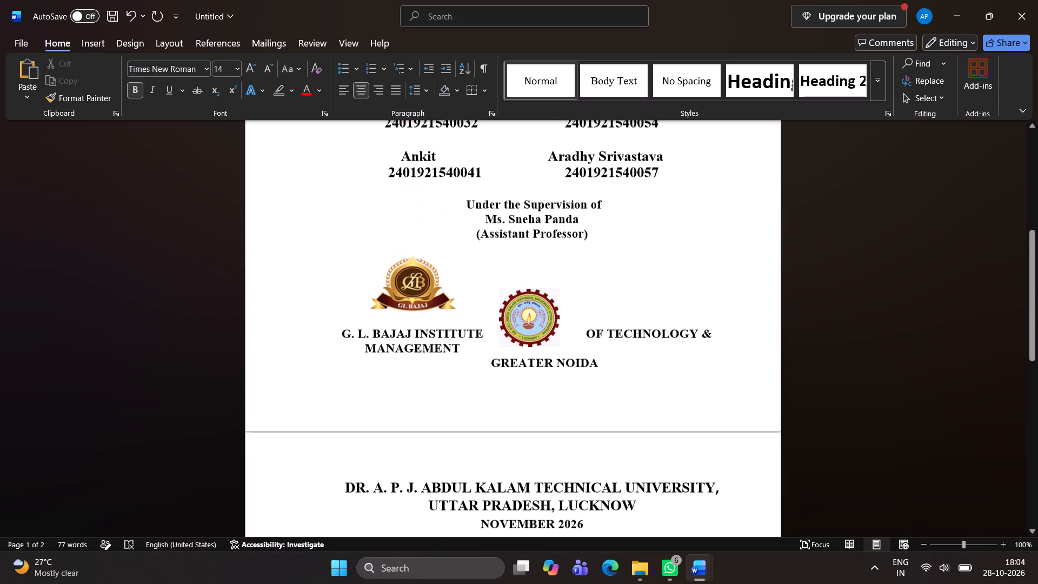
{"action": "scroll", "coordinate": [517, 253], "scroll_direction": "up", "scroll_amount": 2}
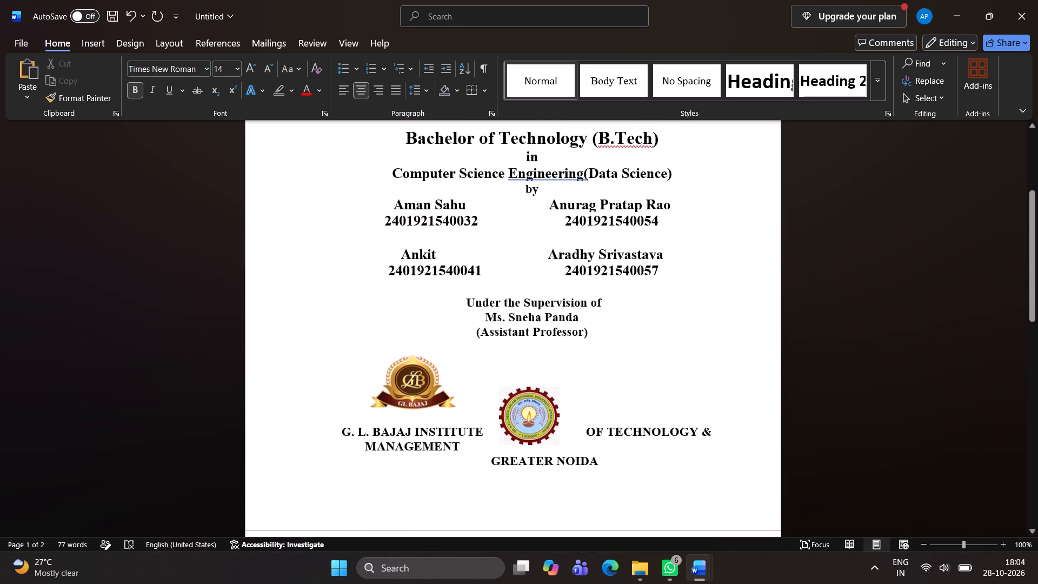
{"action": "scroll", "coordinate": [517, 253], "scroll_direction": "up", "scroll_amount": 2}
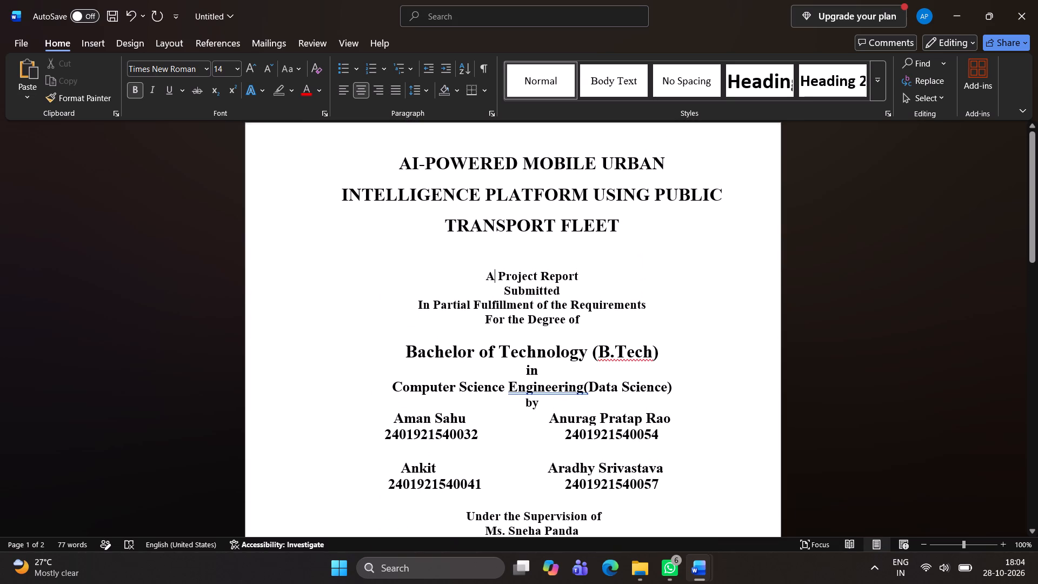
{"action": "left_click_drag", "start_coordinate": [627, 229], "coordinate": [397, 163]}
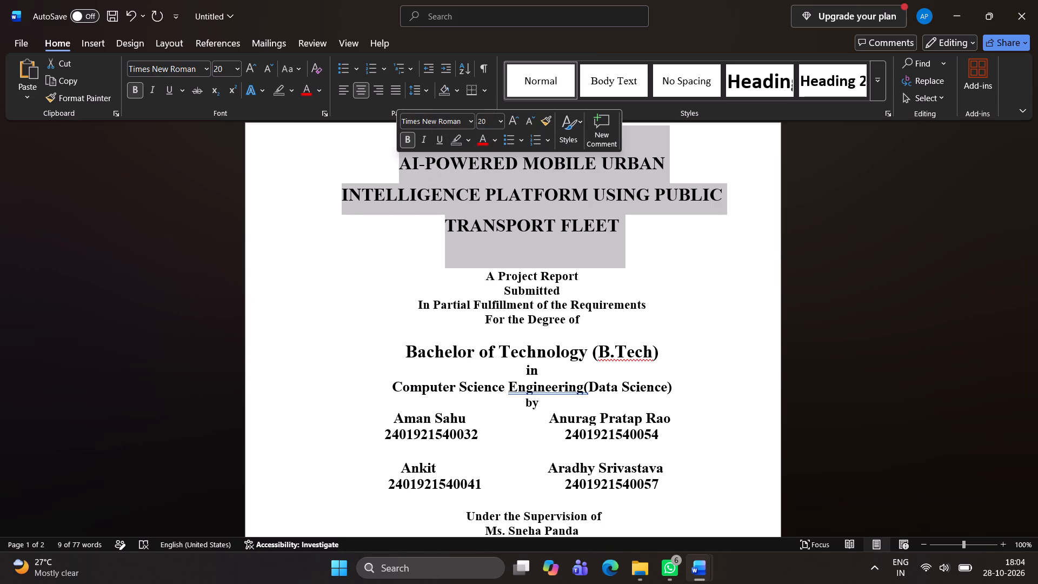
{"action": "key", "text": "ctrl+bracketleft"}
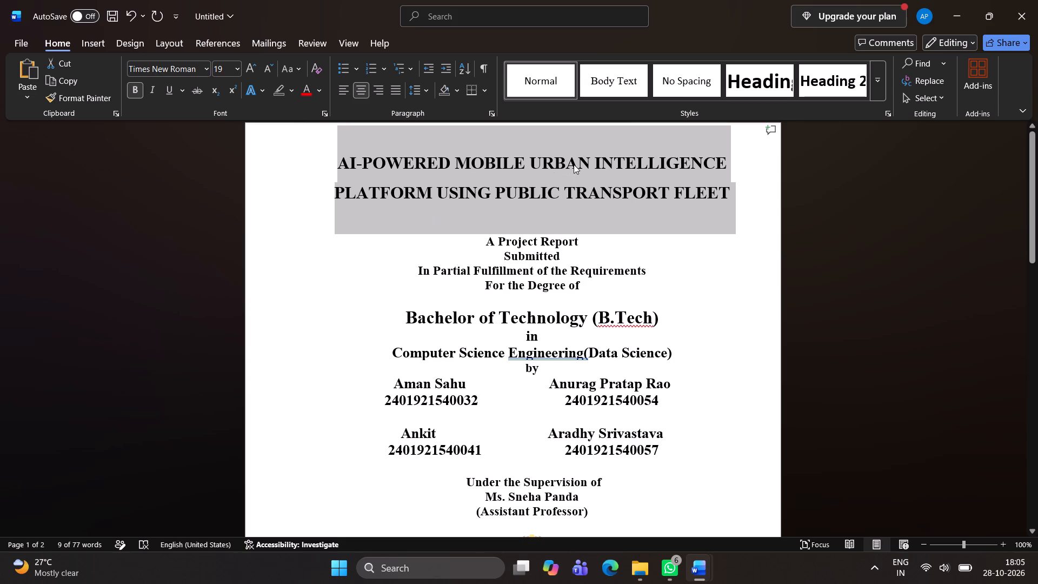
{"action": "key", "text": "ctrl+bracketright"}
{"action": "key", "text": "ctrl+bracketleft"}
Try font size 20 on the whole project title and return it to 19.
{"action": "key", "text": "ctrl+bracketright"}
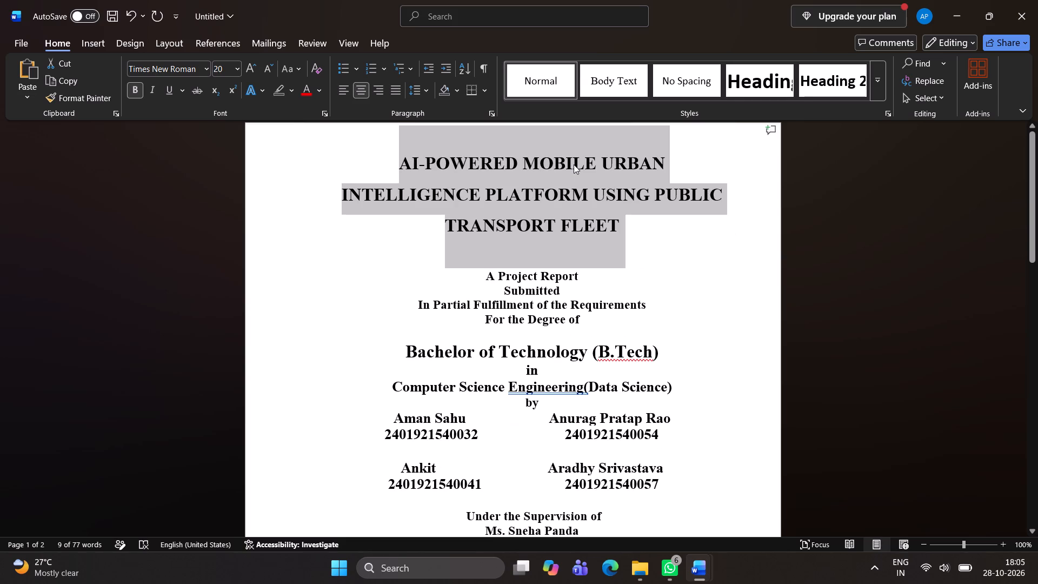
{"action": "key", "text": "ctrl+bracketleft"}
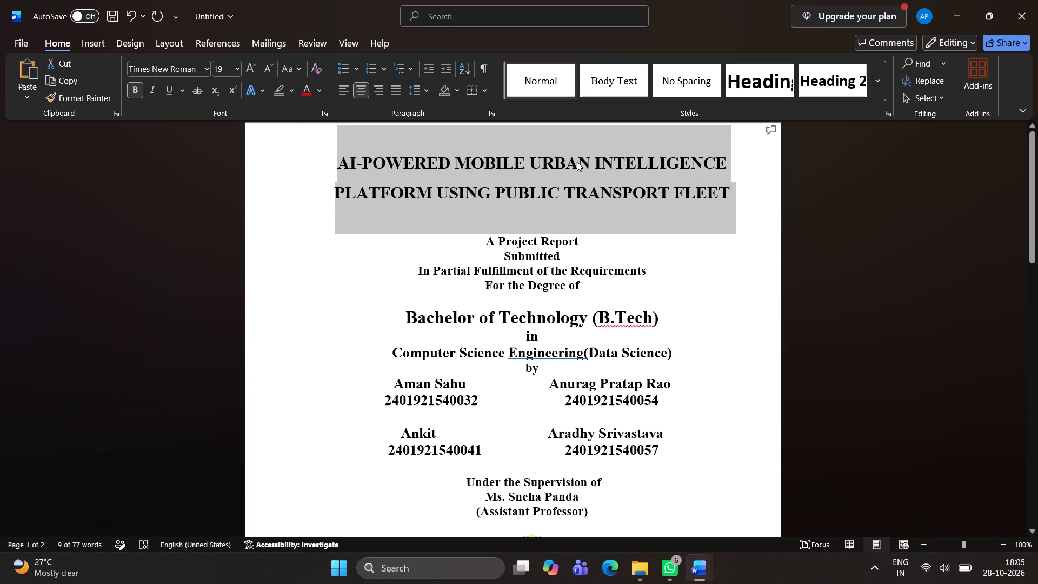
Split the project title before INTELLIGENCE so that AI-POWERED MOBILE URBAN stands as its own paragraph.
{"action": "left_click", "coordinate": [593, 165]}
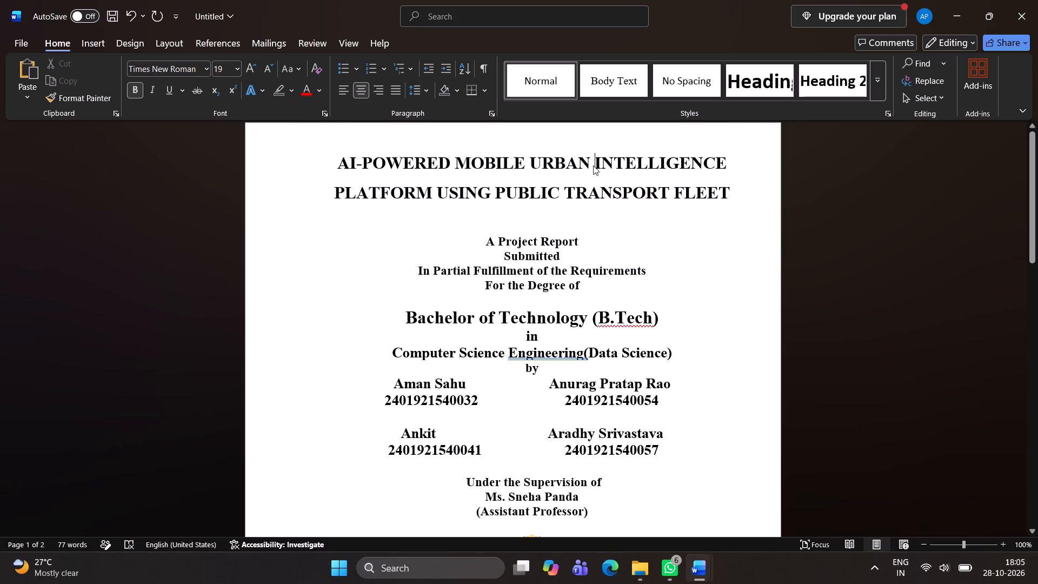
{"action": "key", "text": "Return"}
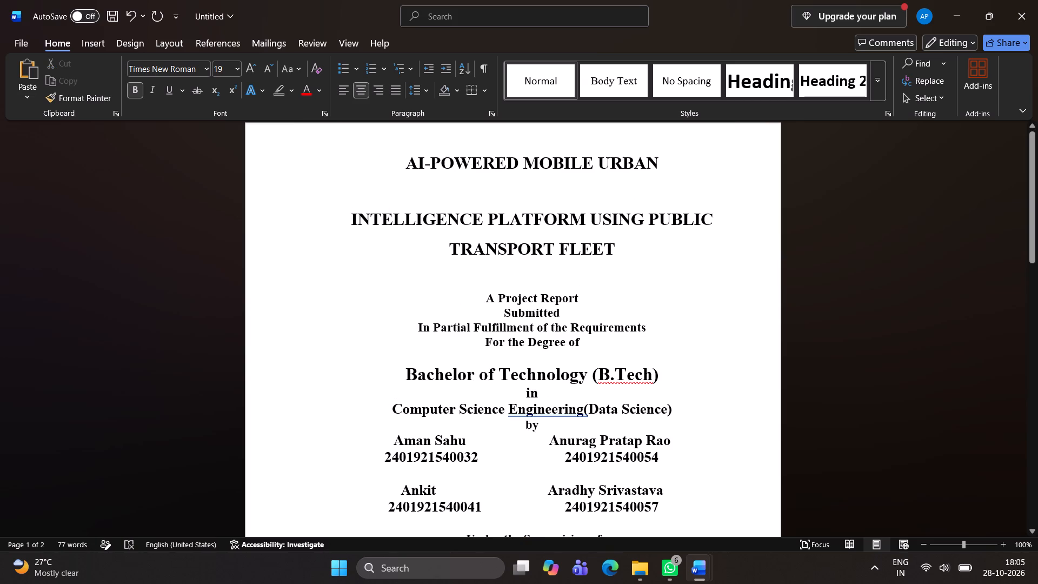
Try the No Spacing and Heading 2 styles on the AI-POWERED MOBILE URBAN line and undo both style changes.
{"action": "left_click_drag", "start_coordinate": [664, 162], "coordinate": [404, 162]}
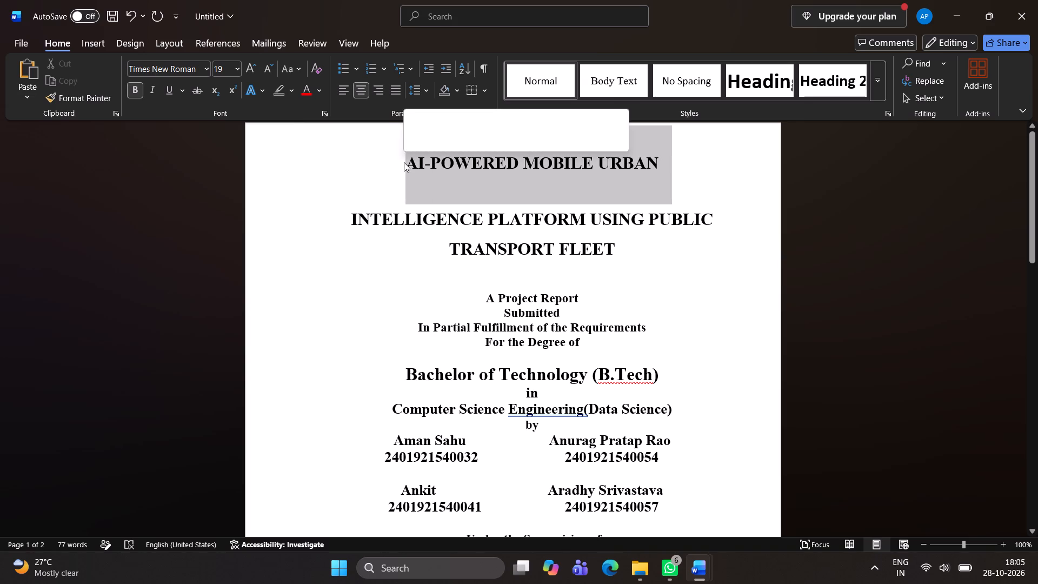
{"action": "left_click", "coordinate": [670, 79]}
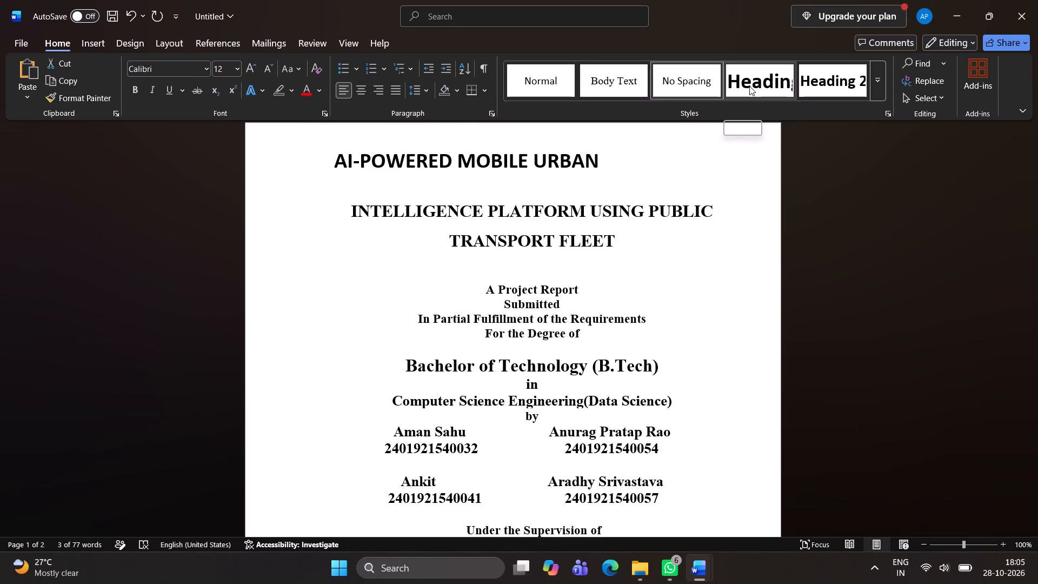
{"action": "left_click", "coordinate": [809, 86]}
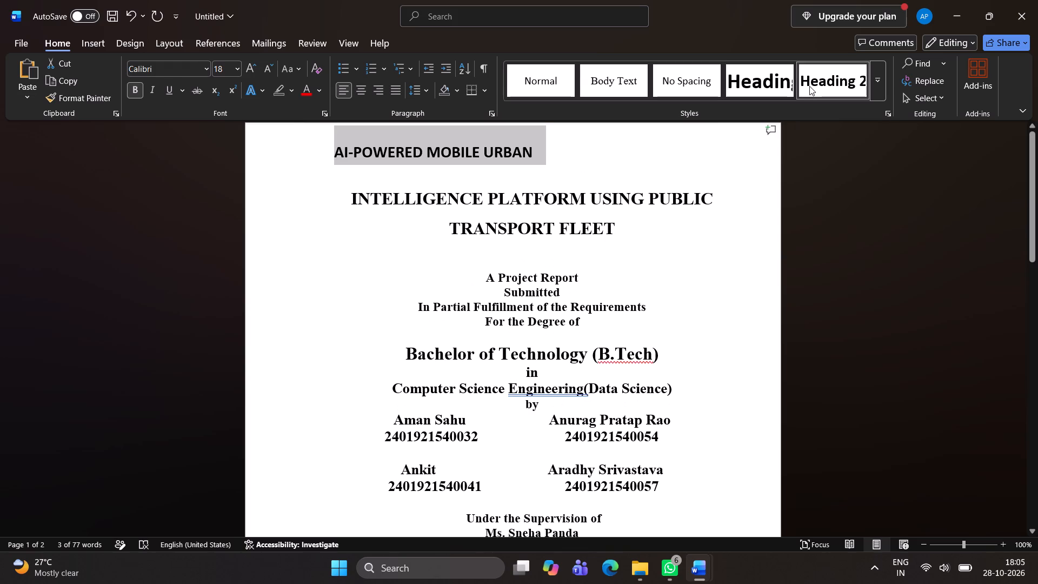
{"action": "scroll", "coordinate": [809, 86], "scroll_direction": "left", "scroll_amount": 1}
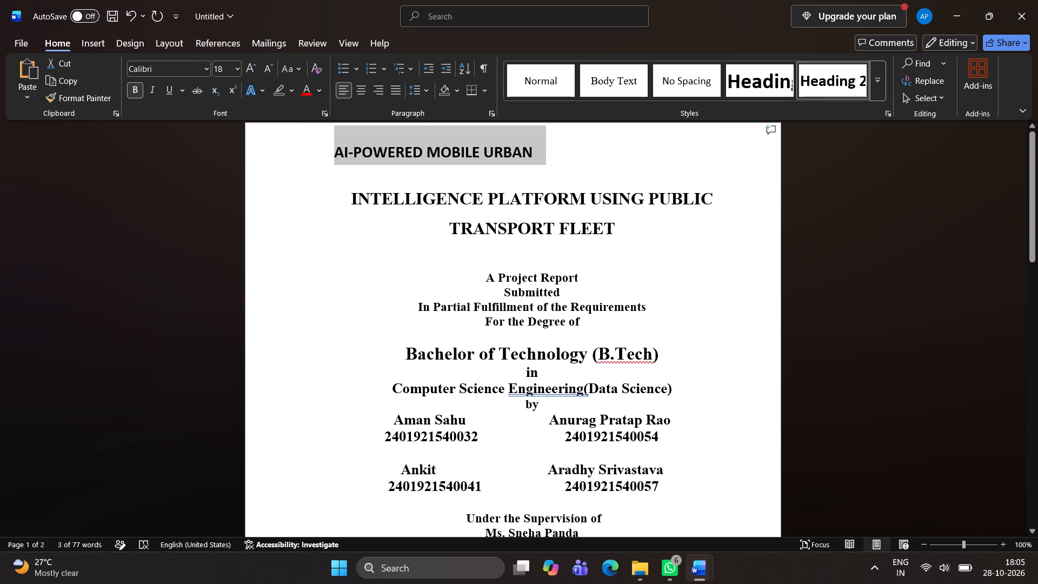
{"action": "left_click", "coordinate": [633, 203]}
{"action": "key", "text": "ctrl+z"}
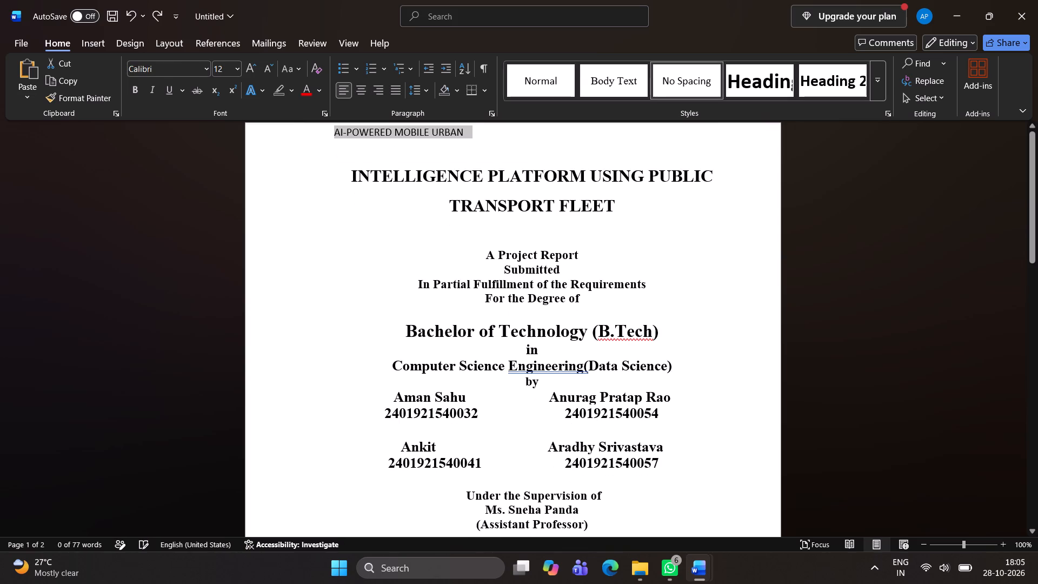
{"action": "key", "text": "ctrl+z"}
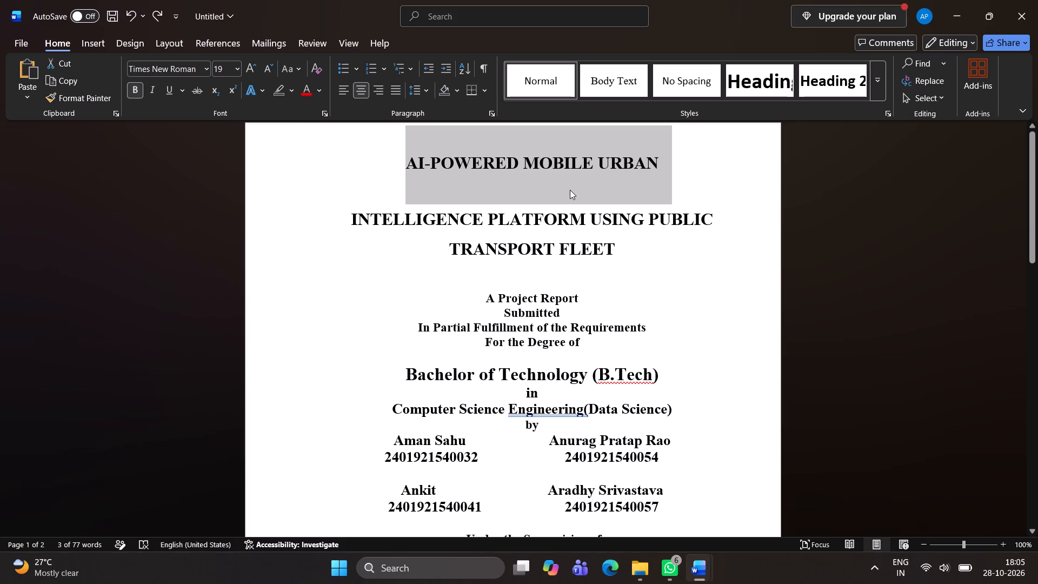
Set the line spacing of the AI-POWERED MOBILE URBAN title line to 1.0.
{"action": "left_click", "coordinate": [570, 190]}
{"action": "left_click_drag", "start_coordinate": [668, 185], "coordinate": [573, 180]}
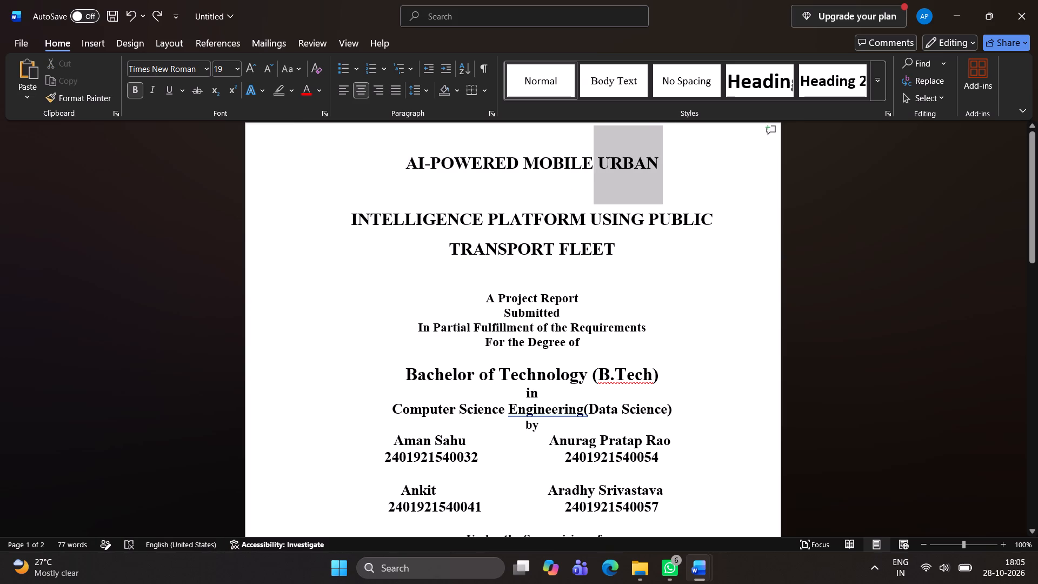
{"action": "left_click_drag", "start_coordinate": [573, 180], "coordinate": [403, 167]}
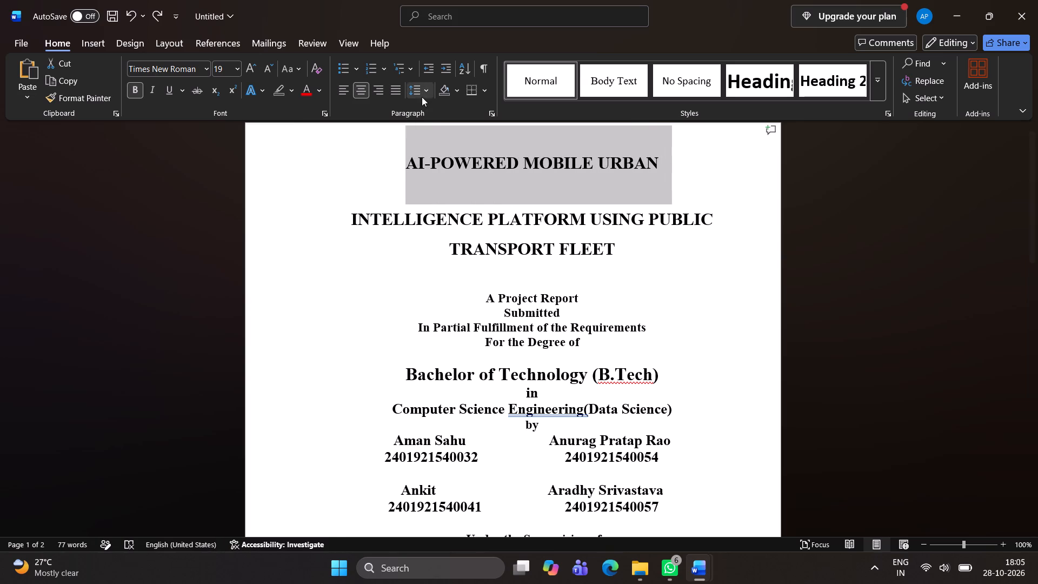
{"action": "left_click", "coordinate": [417, 92]}
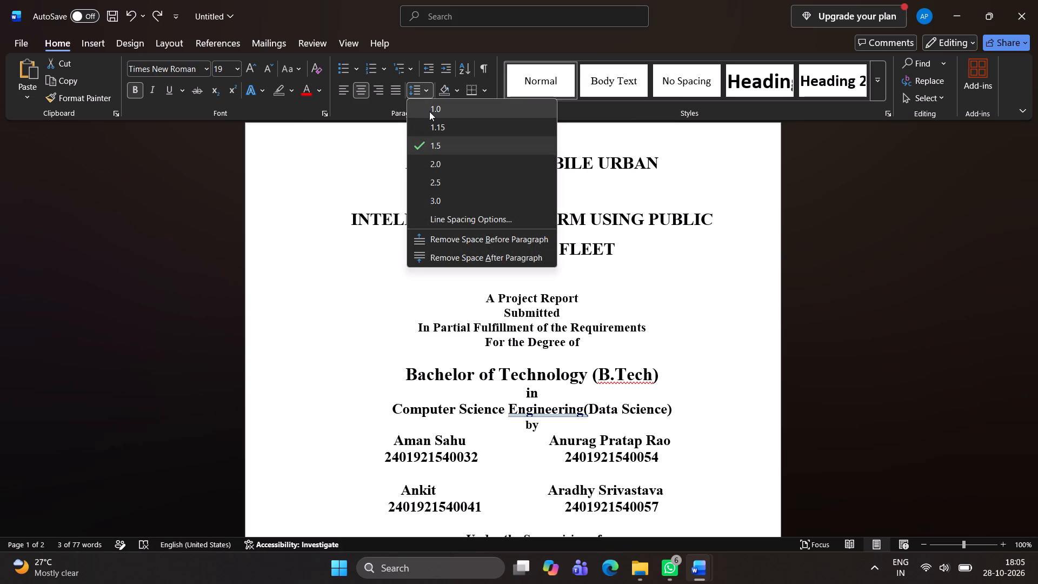
{"action": "left_click", "coordinate": [432, 107]}
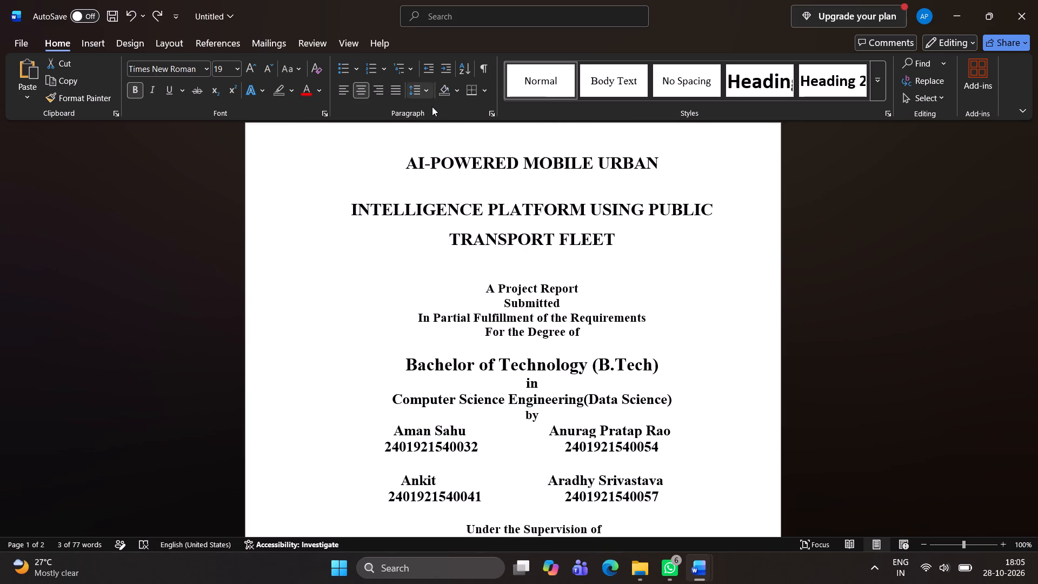
{"action": "left_click", "coordinate": [415, 239]}
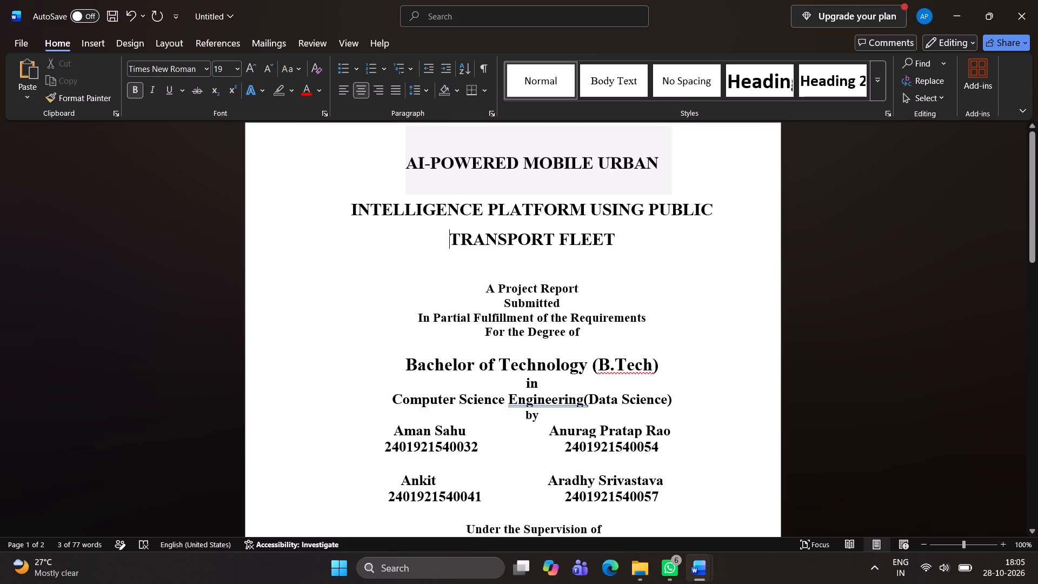
{"action": "scroll", "coordinate": [415, 239], "scroll_direction": "down", "scroll_amount": 1}
{"action": "scroll", "coordinate": [415, 239], "scroll_direction": "up", "scroll_amount": 1}
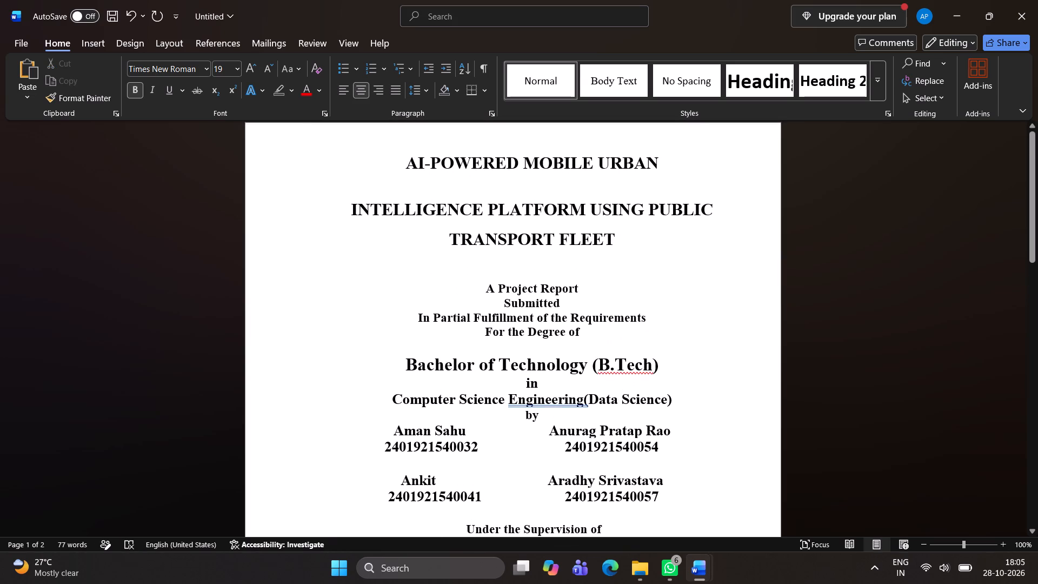
Set the paragraph spacing of the AI-POWERED MOBILE URBAN line to 0 pt before and 0 pt after.
{"action": "left_click_drag", "start_coordinate": [349, 205], "coordinate": [657, 218]}
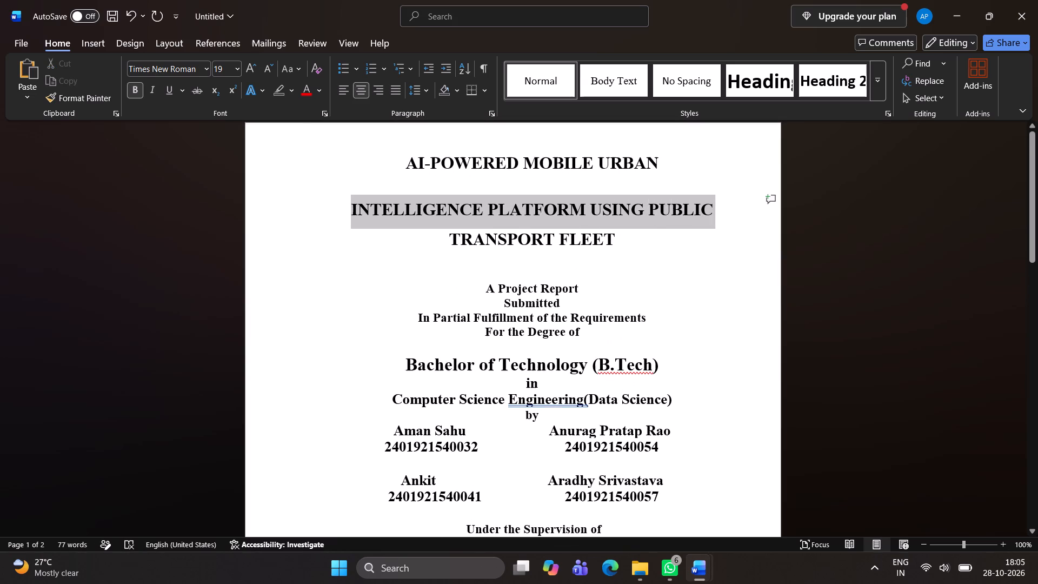
{"action": "left_click_drag", "start_coordinate": [657, 218], "coordinate": [500, 167]}
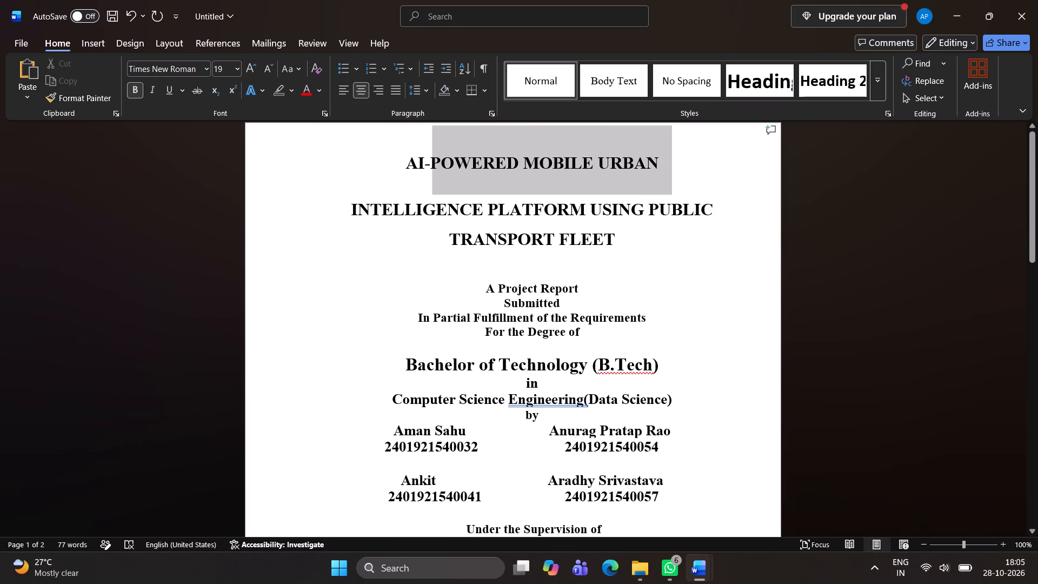
{"action": "left_click_drag", "start_coordinate": [500, 167], "coordinate": [410, 163]}
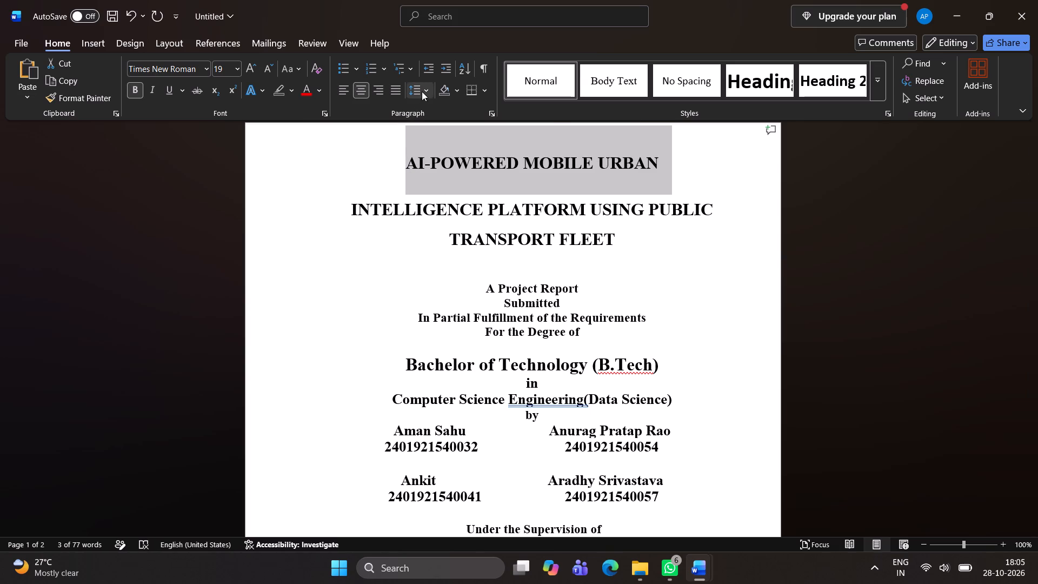
{"action": "left_click", "coordinate": [422, 91]}
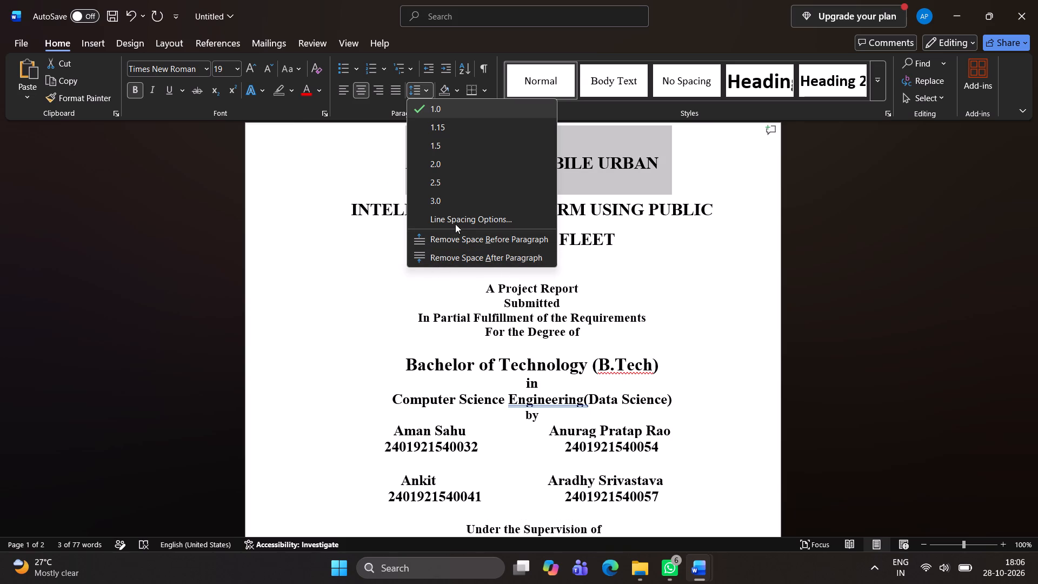
{"action": "left_click", "coordinate": [455, 223]}
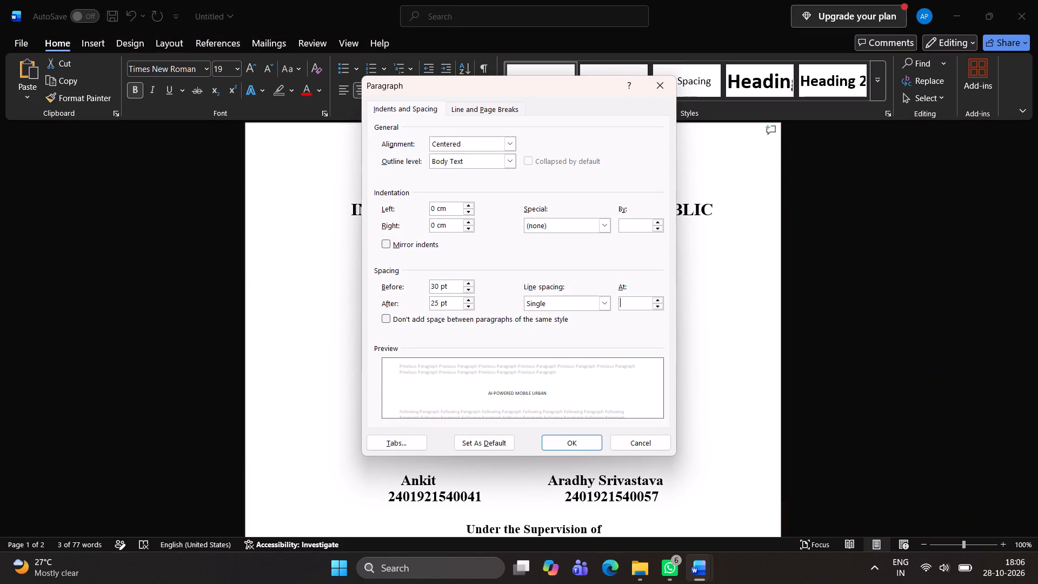
{"action": "double_click", "coordinate": [471, 282]}
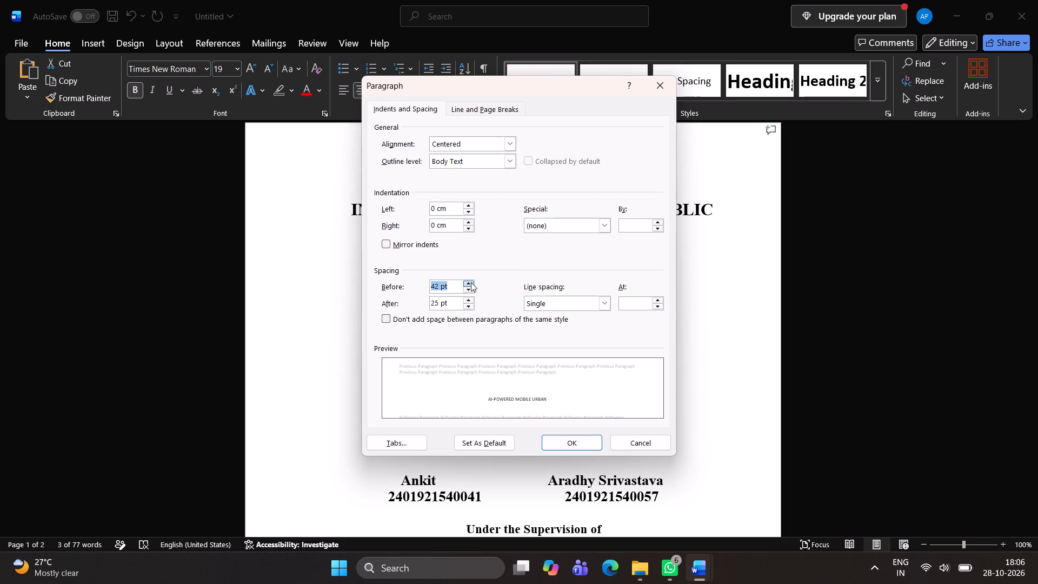
{"action": "triple_click", "coordinate": [470, 289]}
{"action": "left_click", "coordinate": [470, 289]}
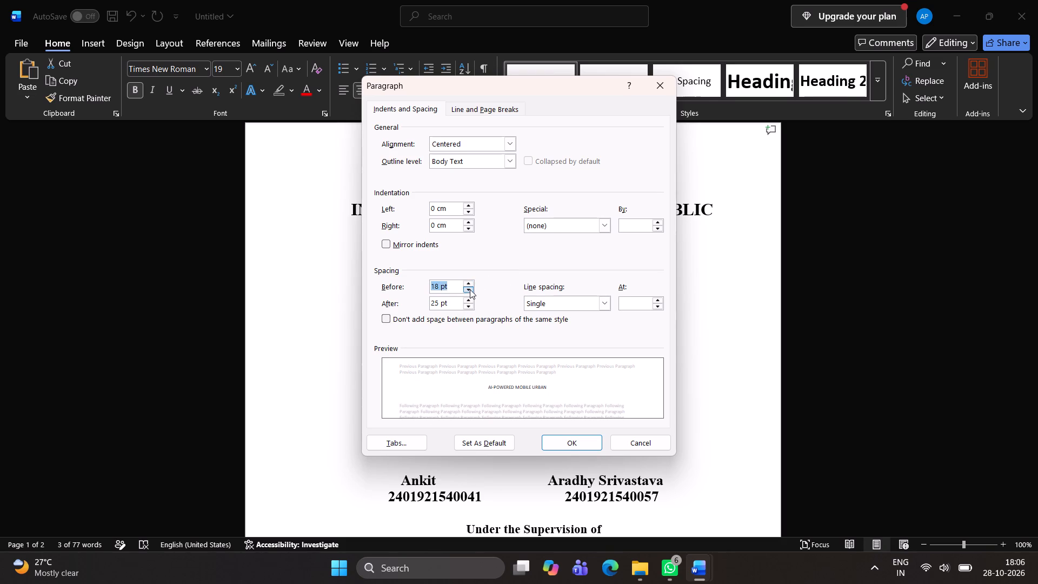
{"action": "triple_click", "coordinate": [470, 289]}
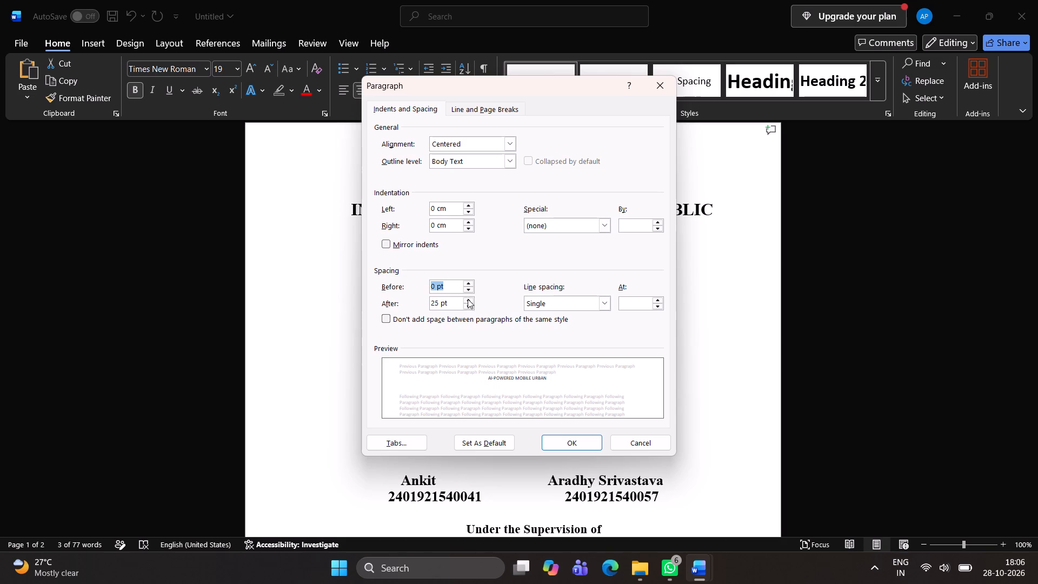
{"action": "double_click", "coordinate": [468, 303]}
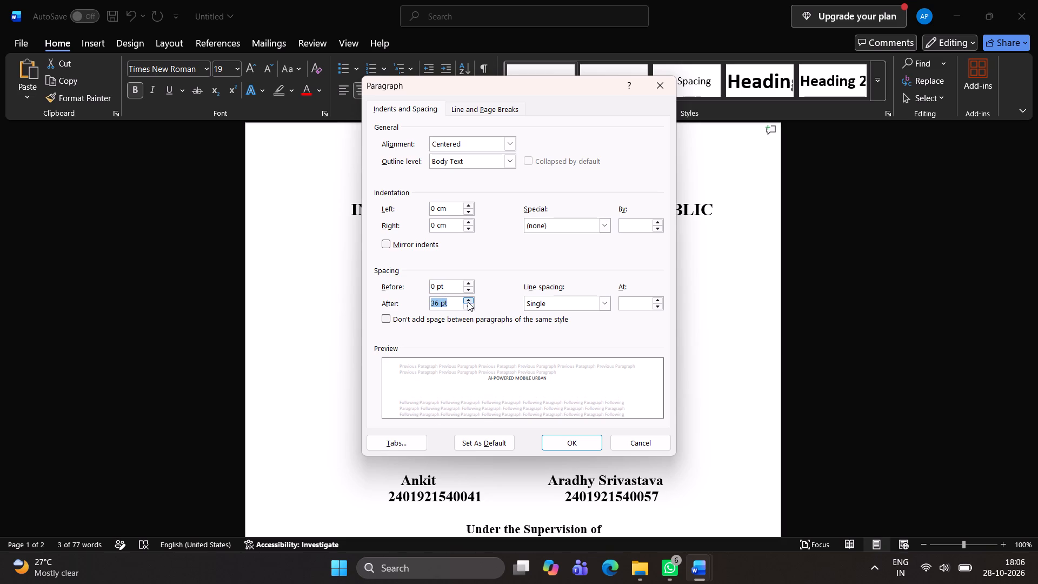
{"action": "triple_click", "coordinate": [468, 309]}
{"action": "triple_click", "coordinate": [468, 309]}
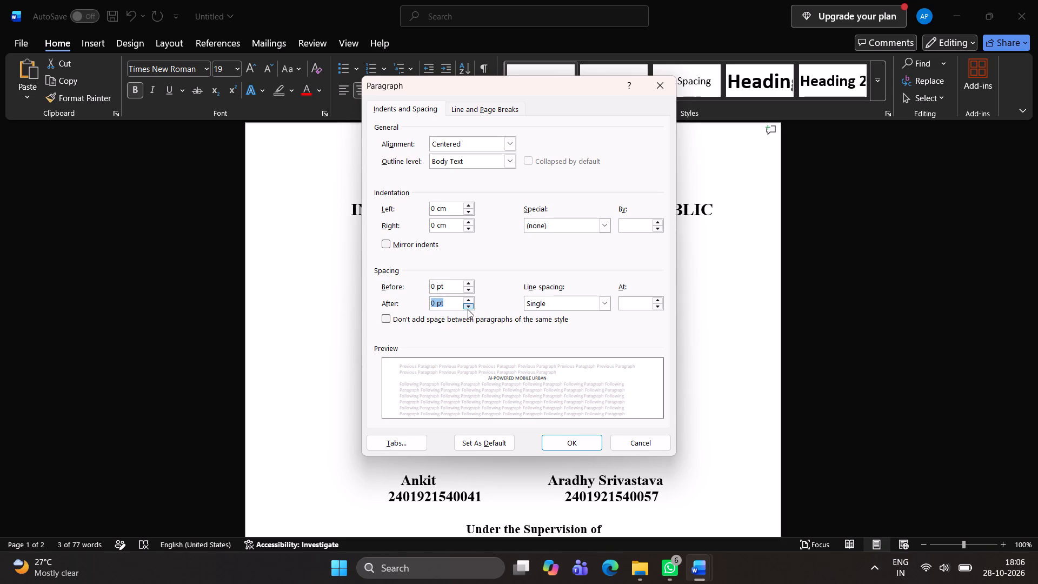
{"action": "left_click", "coordinate": [561, 438]}
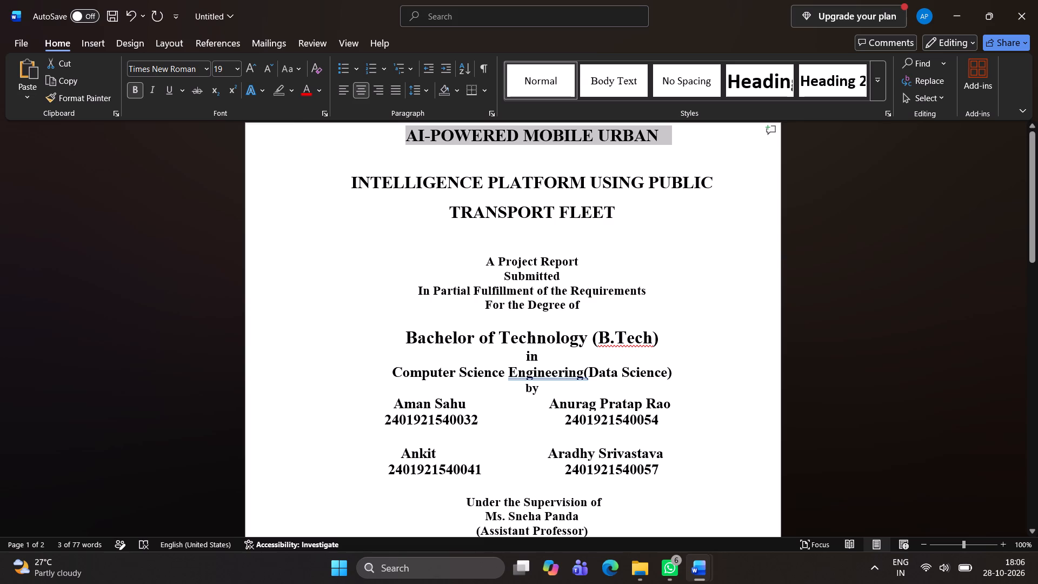
Set the paragraph spacing before the AI-POWERED MOBILE URBAN line to 18 pt.
{"action": "scroll", "coordinate": [543, 301], "scroll_direction": "up", "scroll_amount": 1}
{"action": "left_click", "coordinate": [425, 94]}
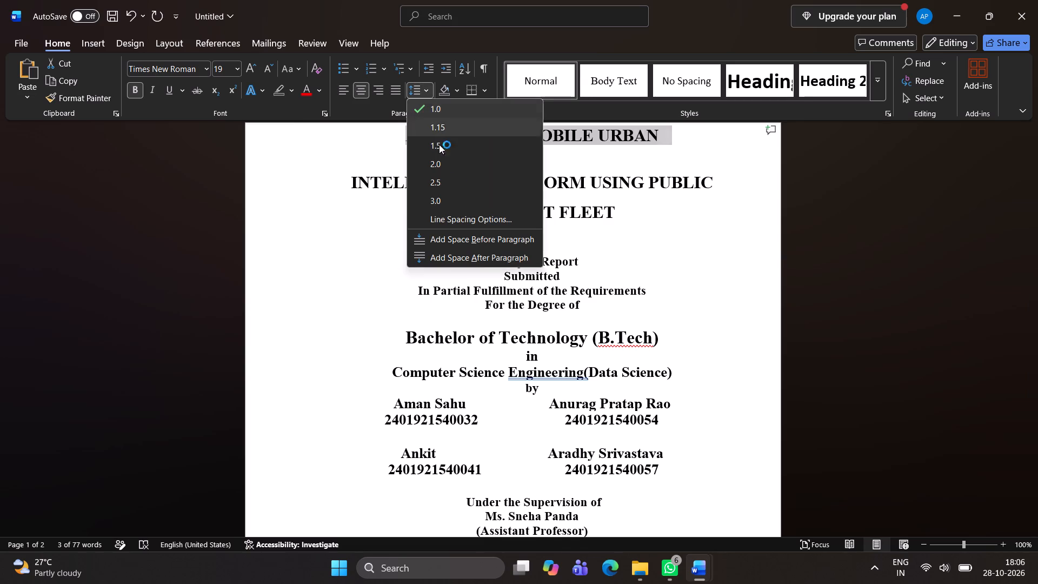
{"action": "left_click", "coordinate": [449, 216]}
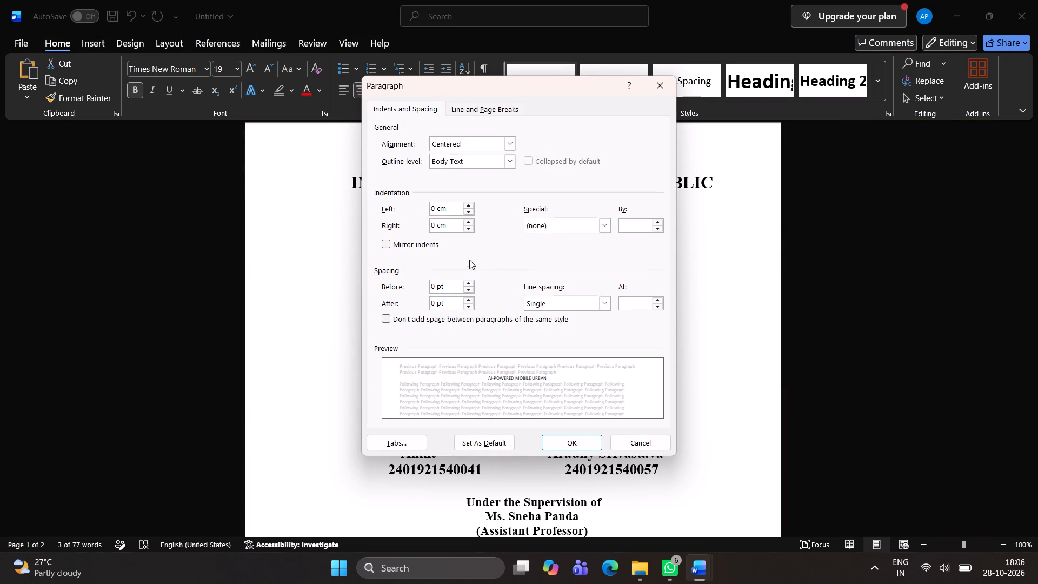
{"action": "double_click", "coordinate": [466, 281]}
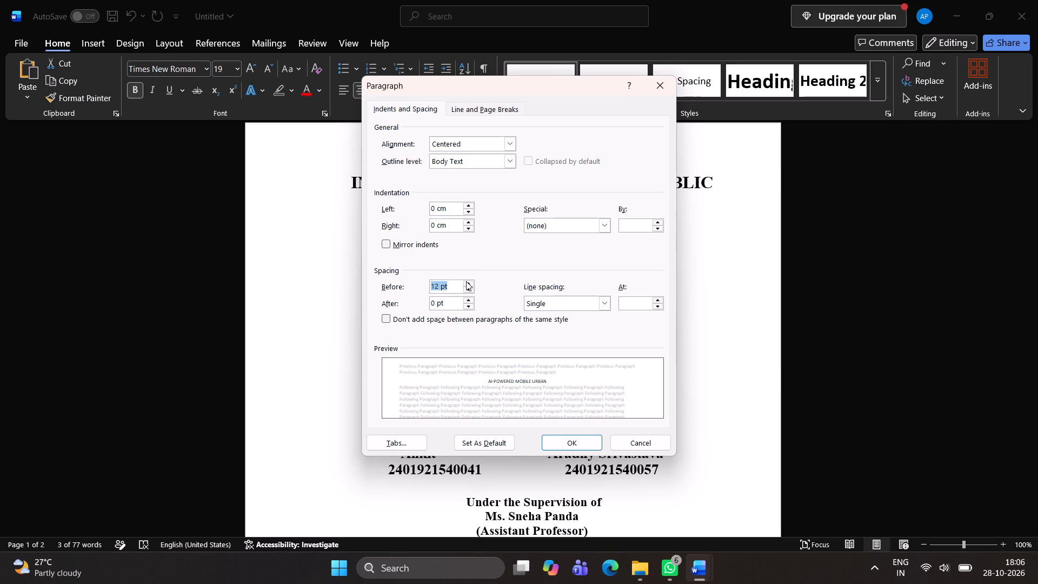
{"action": "double_click", "coordinate": [468, 290]}
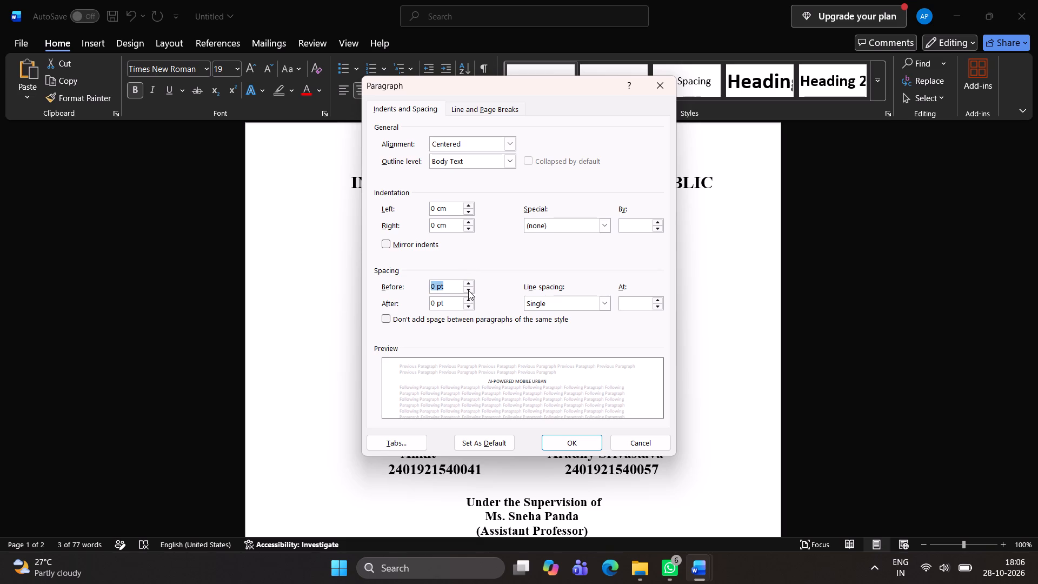
{"action": "triple_click", "coordinate": [468, 283]}
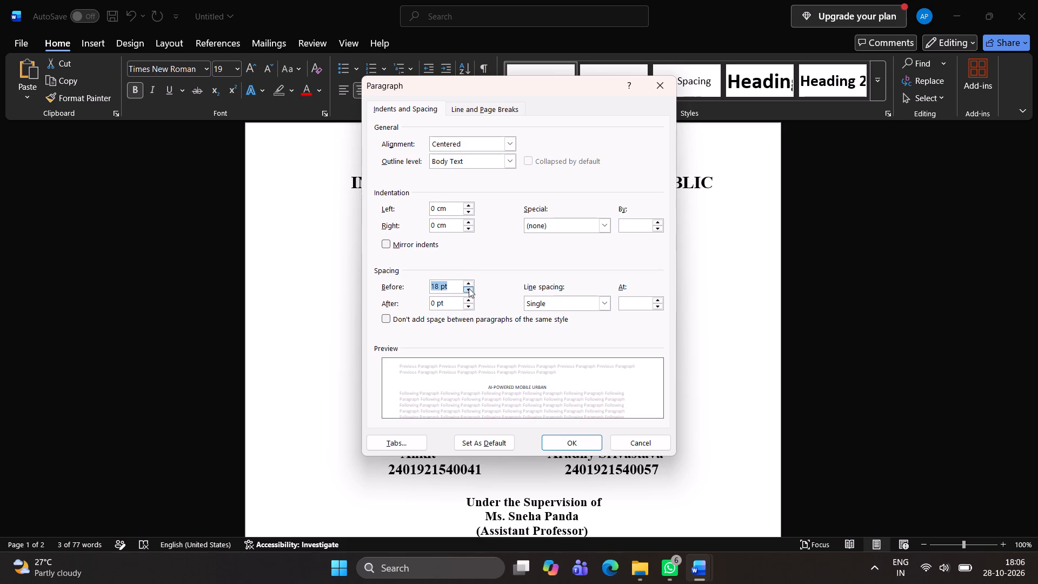
{"action": "left_click", "coordinate": [562, 444]}
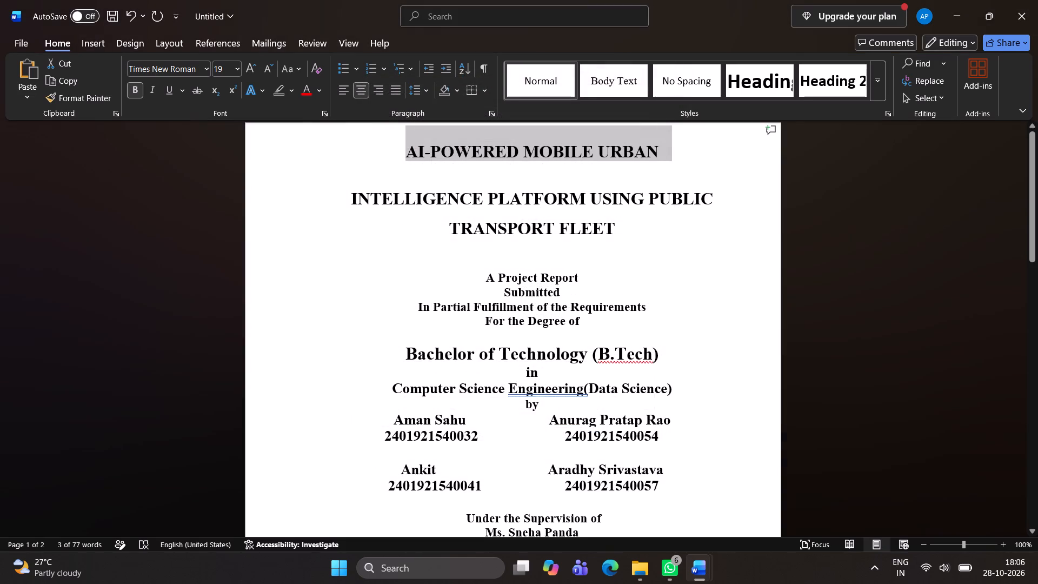
{"action": "left_click", "coordinate": [497, 170]}
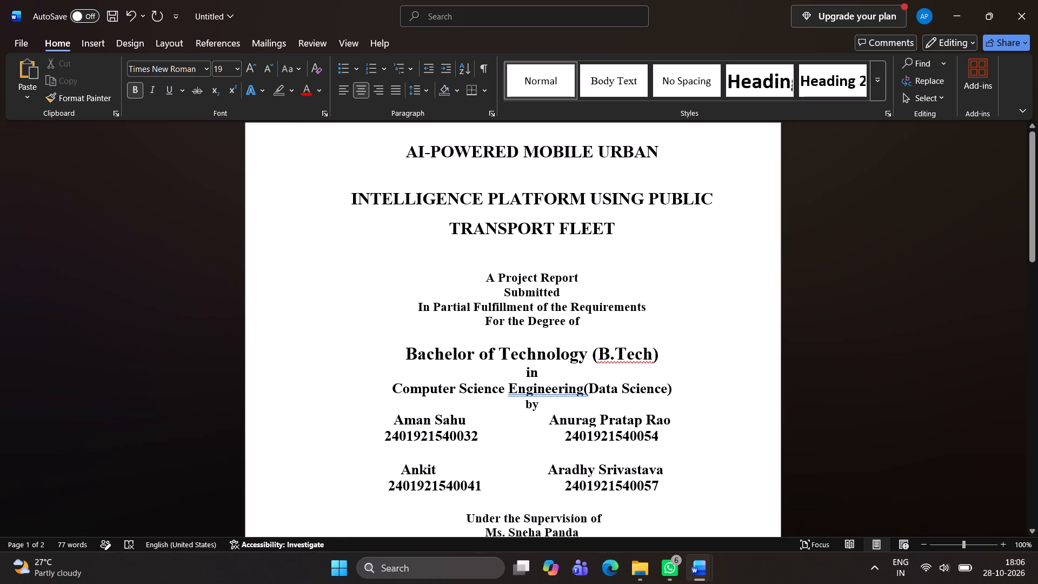
Set the paragraph spacing of the INTELLIGENCE PLATFORM USING PUBLIC TRANSPORT FLEET title lines to 12 pt before and 12 pt after.
{"action": "left_click_drag", "start_coordinate": [344, 198], "coordinate": [675, 208]}
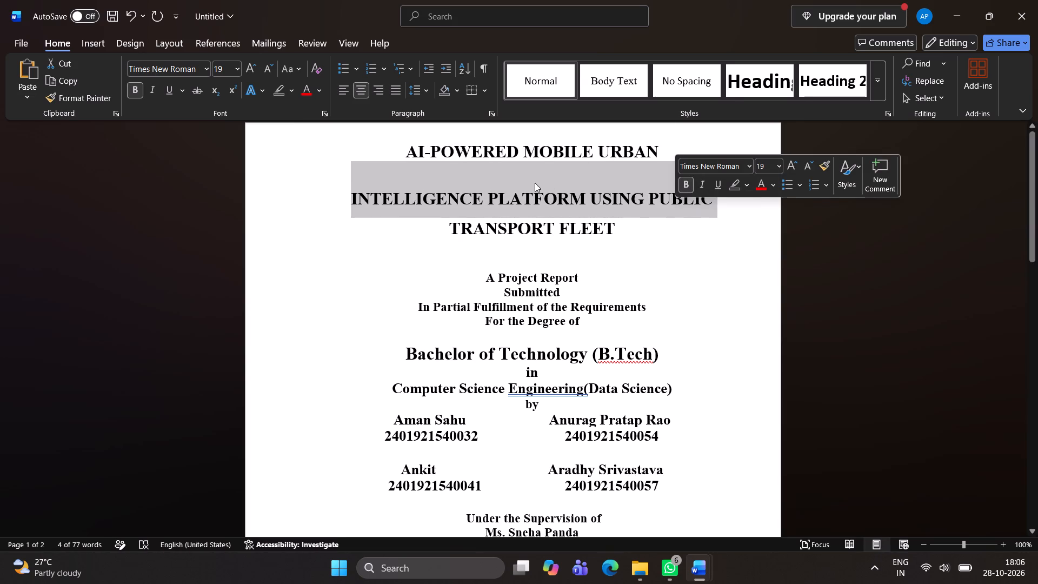
{"action": "left_click", "coordinate": [824, 187]}
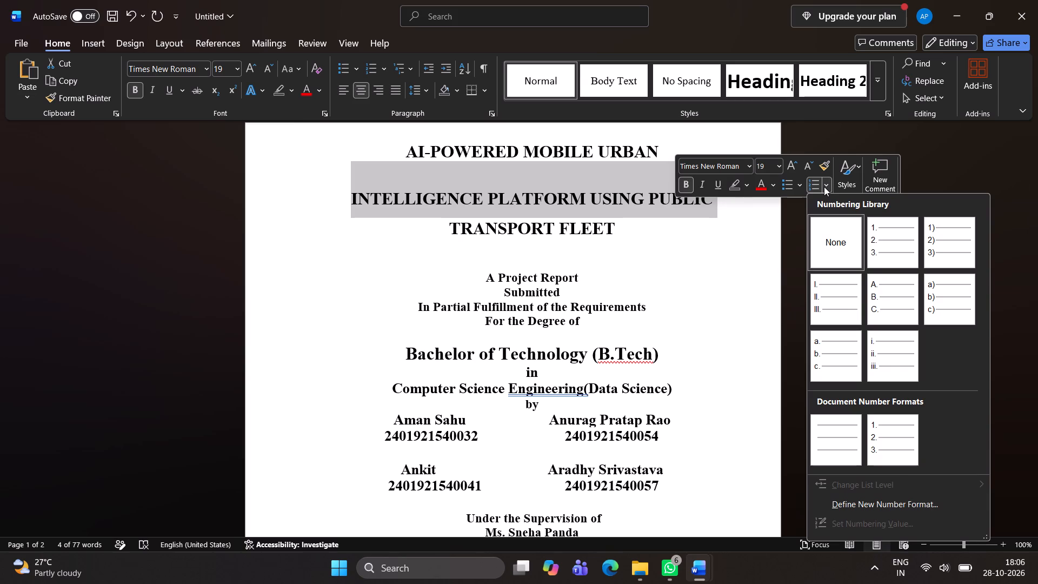
{"action": "left_click", "coordinate": [824, 187]}
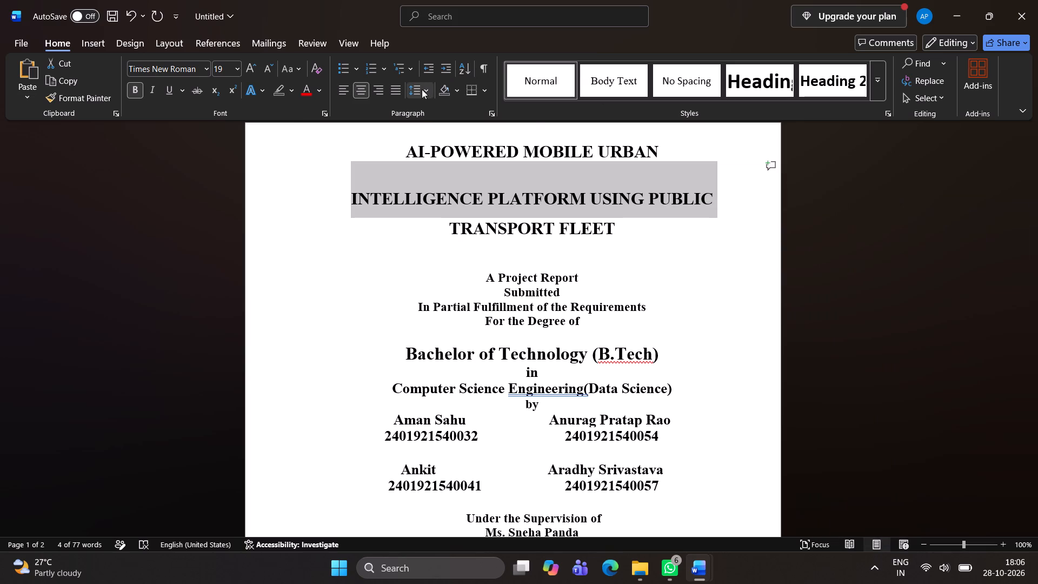
{"action": "left_click", "coordinate": [427, 90]}
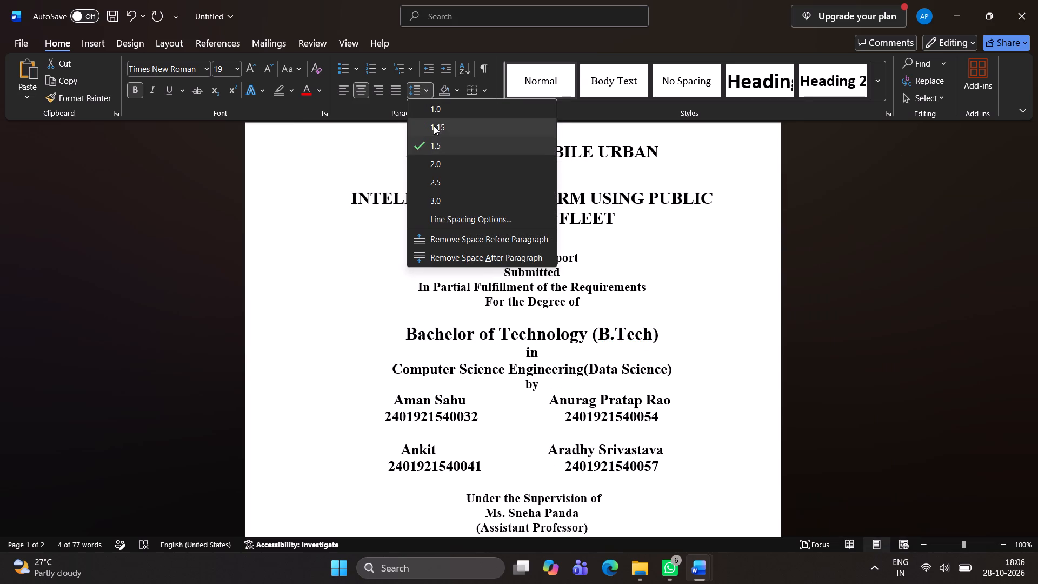
{"action": "left_click", "coordinate": [442, 220]}
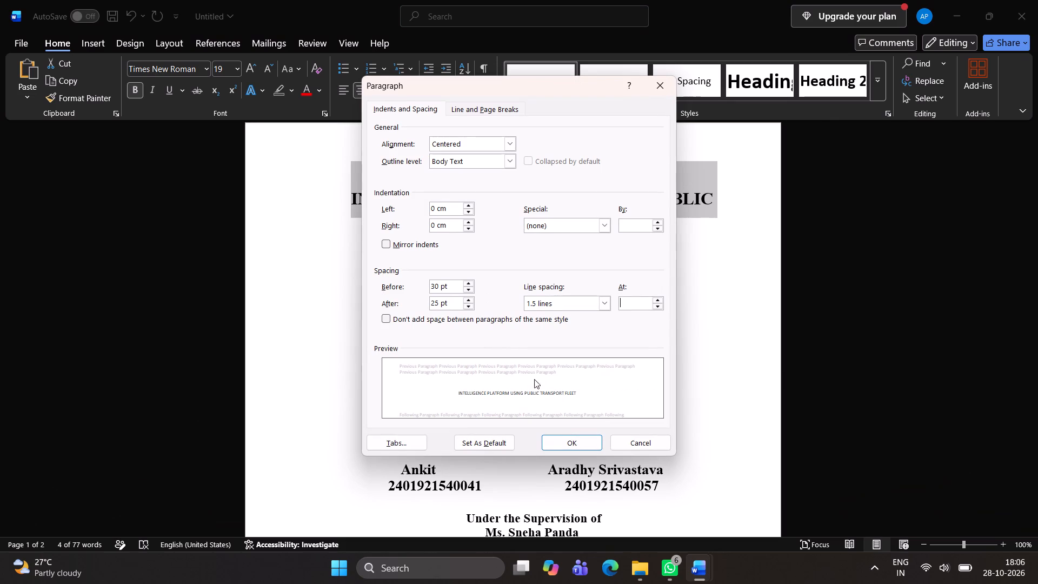
{"action": "triple_click", "coordinate": [473, 289]}
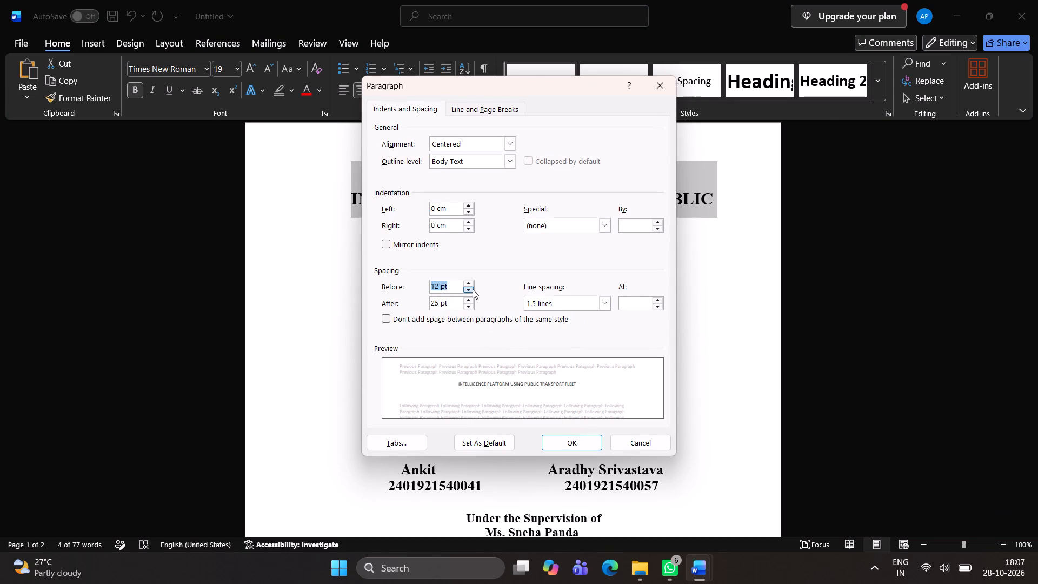
{"action": "left_click", "coordinate": [473, 289]}
{"action": "left_click", "coordinate": [471, 285]}
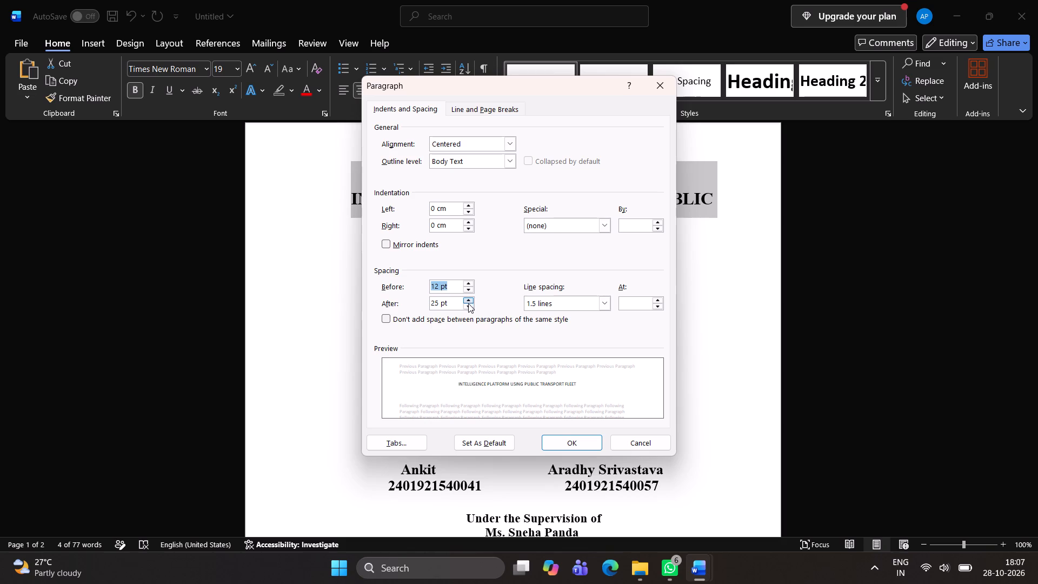
{"action": "left_click", "coordinate": [467, 307]}
{"action": "triple_click", "coordinate": [467, 307]}
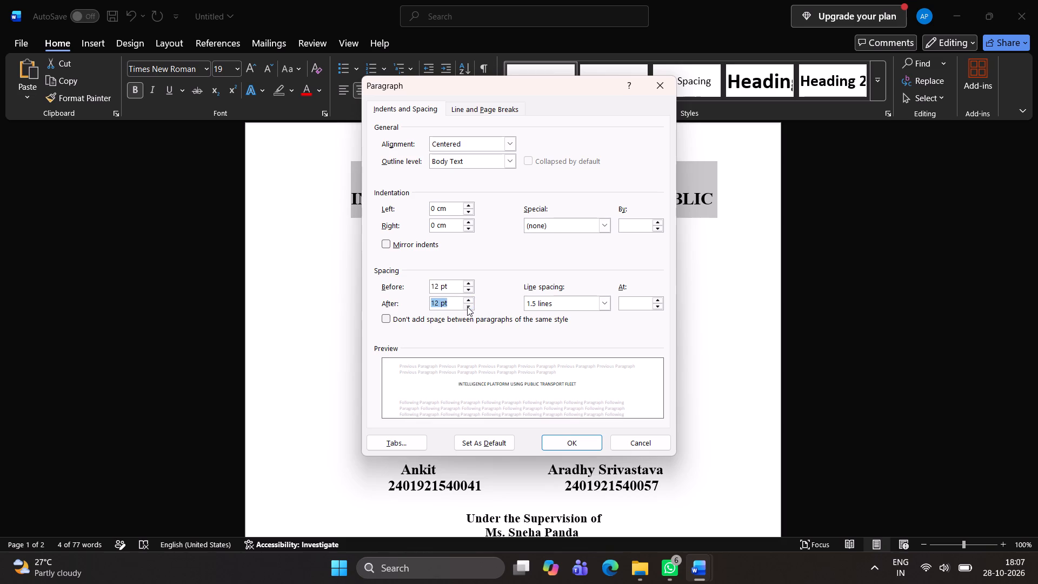
{"action": "left_click", "coordinate": [573, 444]}
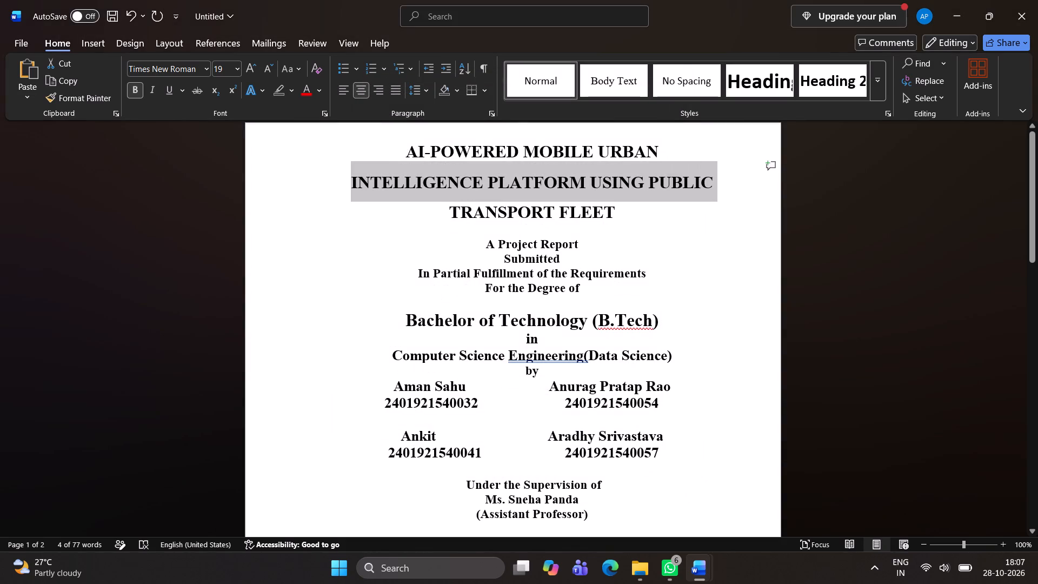
{"action": "left_click", "coordinate": [613, 245]}
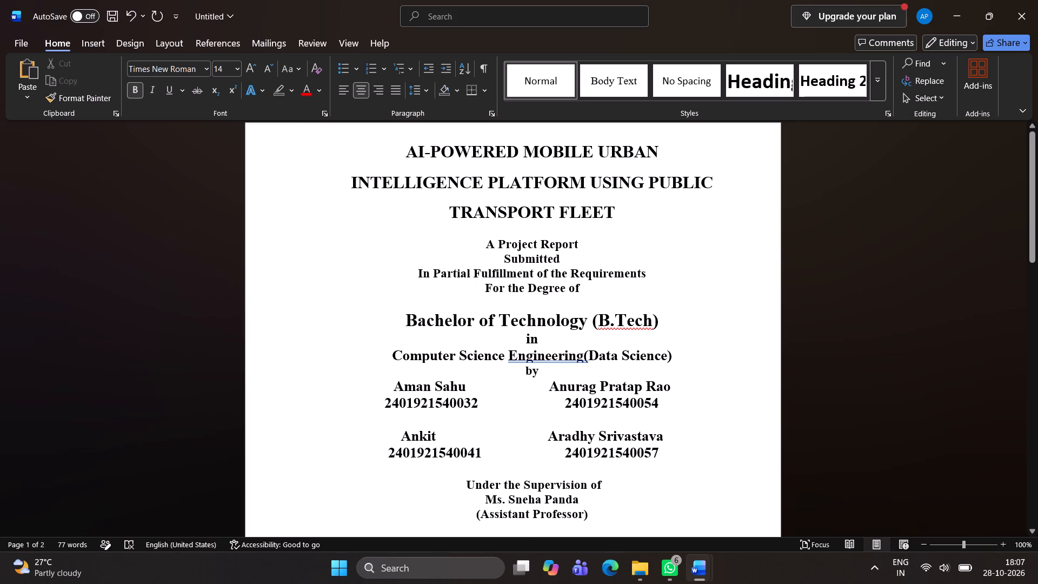
Set the paragraph spacing before the AI-POWERED MOBILE URBAN line to 24 pt, keeping 0 pt after.
{"action": "left_click_drag", "start_coordinate": [402, 156], "coordinate": [636, 152]}
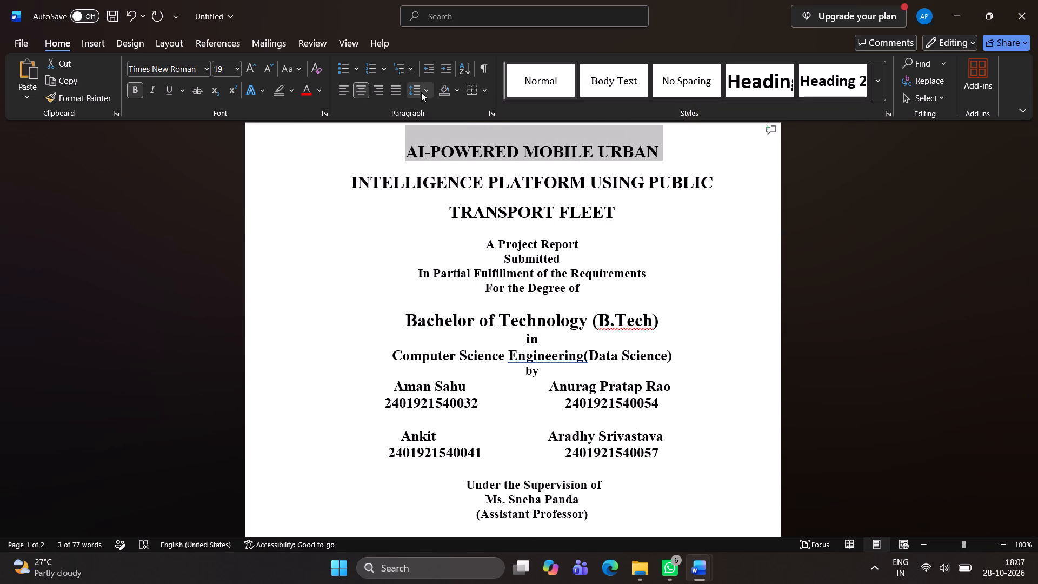
{"action": "left_click", "coordinate": [423, 89]}
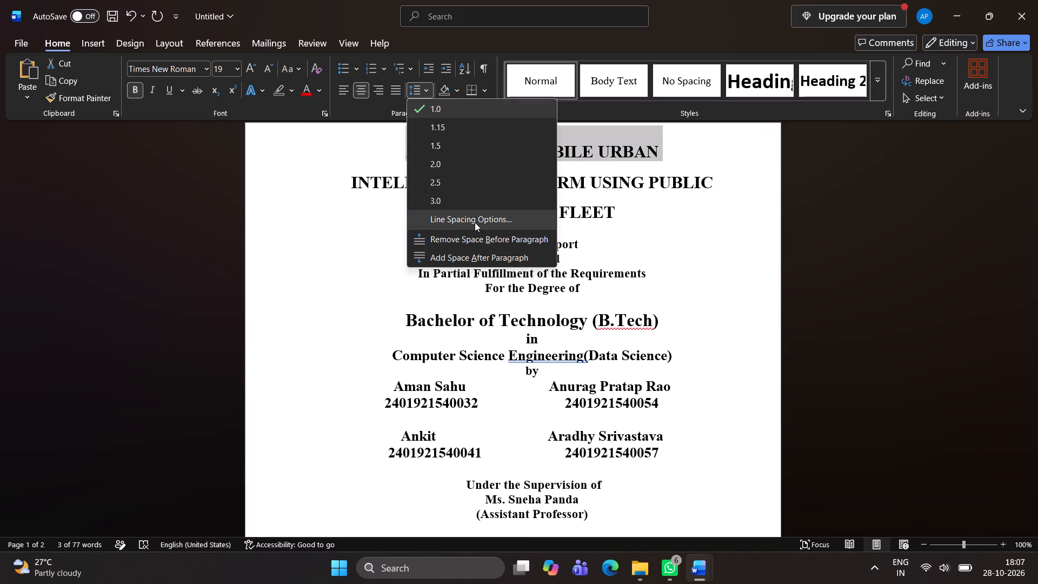
{"action": "left_click", "coordinate": [476, 220]}
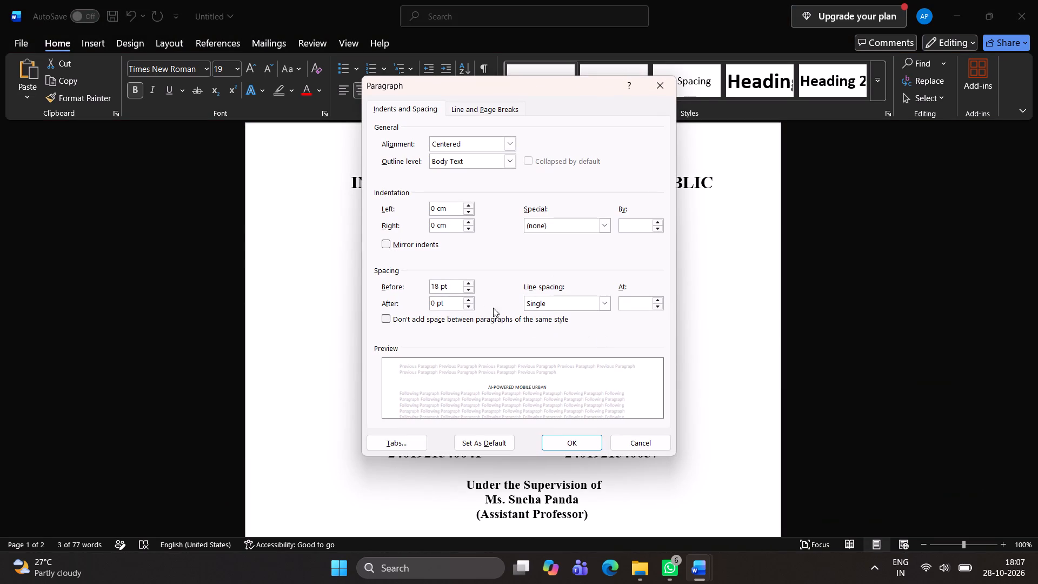
{"action": "double_click", "coordinate": [471, 300]}
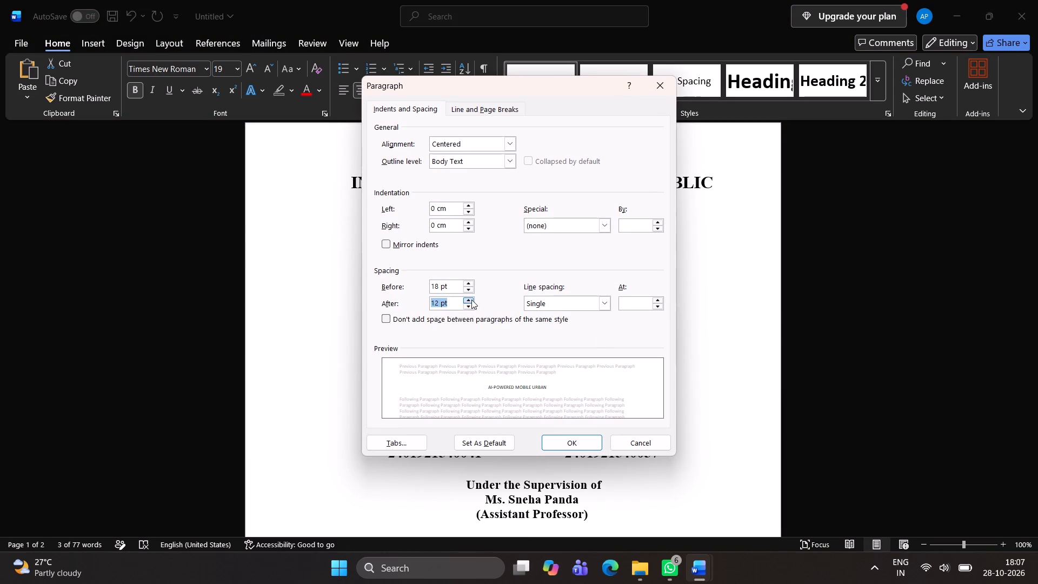
{"action": "double_click", "coordinate": [470, 304]}
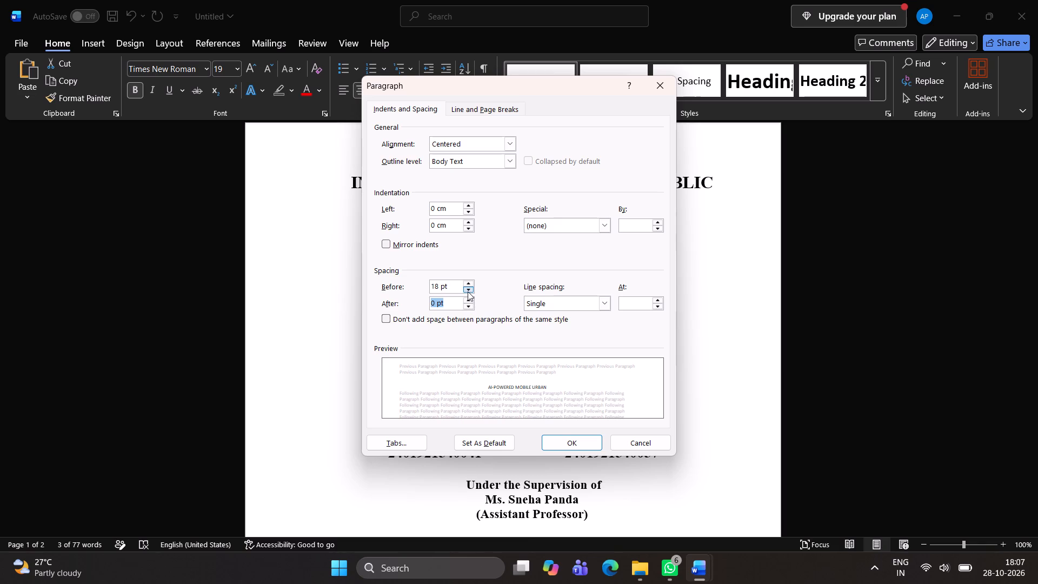
{"action": "left_click", "coordinate": [468, 291]}
{"action": "left_click", "coordinate": [467, 280]}
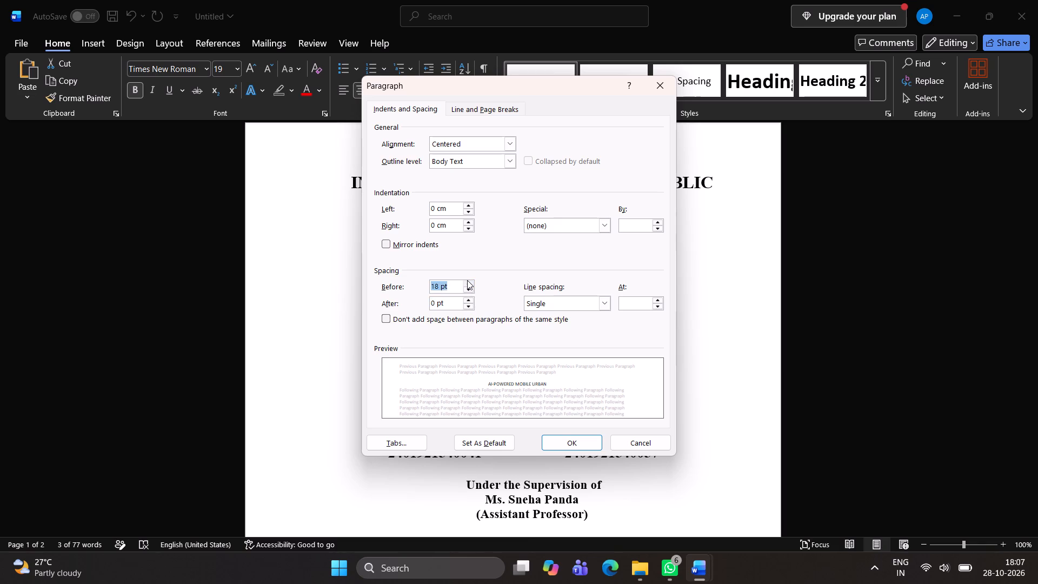
{"action": "left_click", "coordinate": [467, 280]}
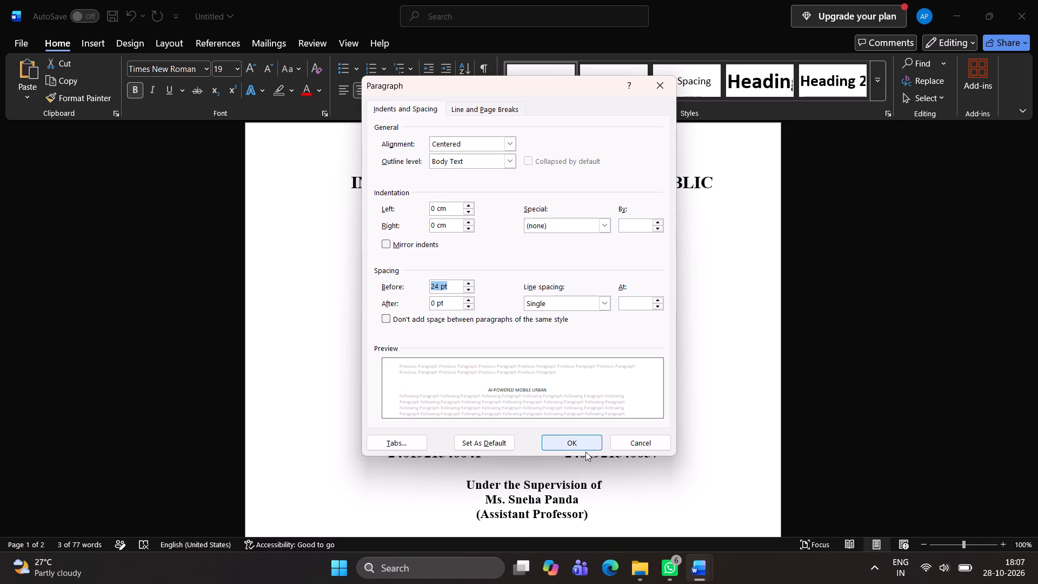
{"action": "left_click", "coordinate": [582, 442]}
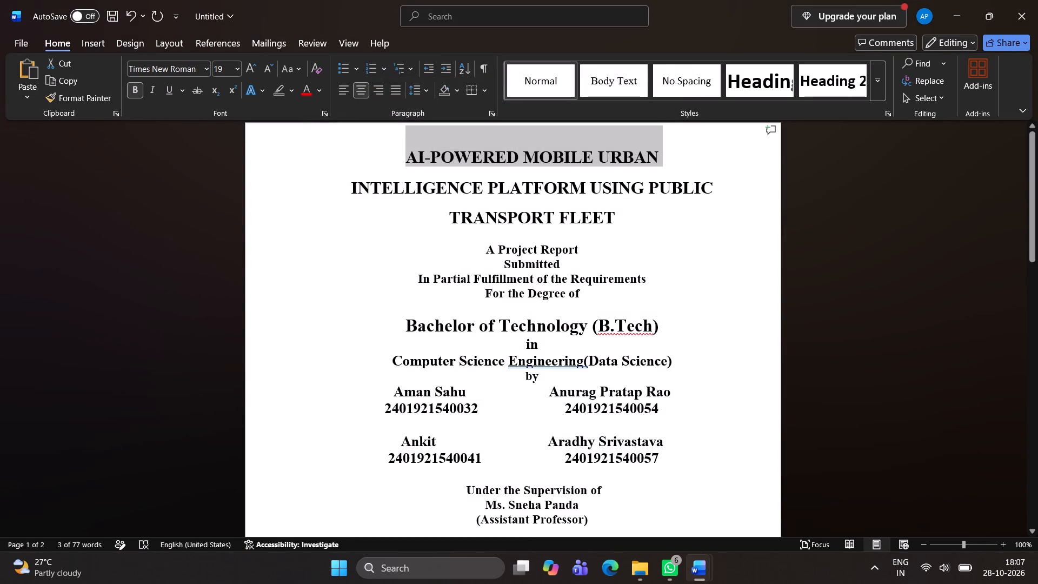
{"action": "left_click", "coordinate": [638, 234]}
Examine the title page down to the page break and the university and date lines.
{"action": "scroll", "coordinate": [638, 234], "scroll_direction": "down", "scroll_amount": 2}
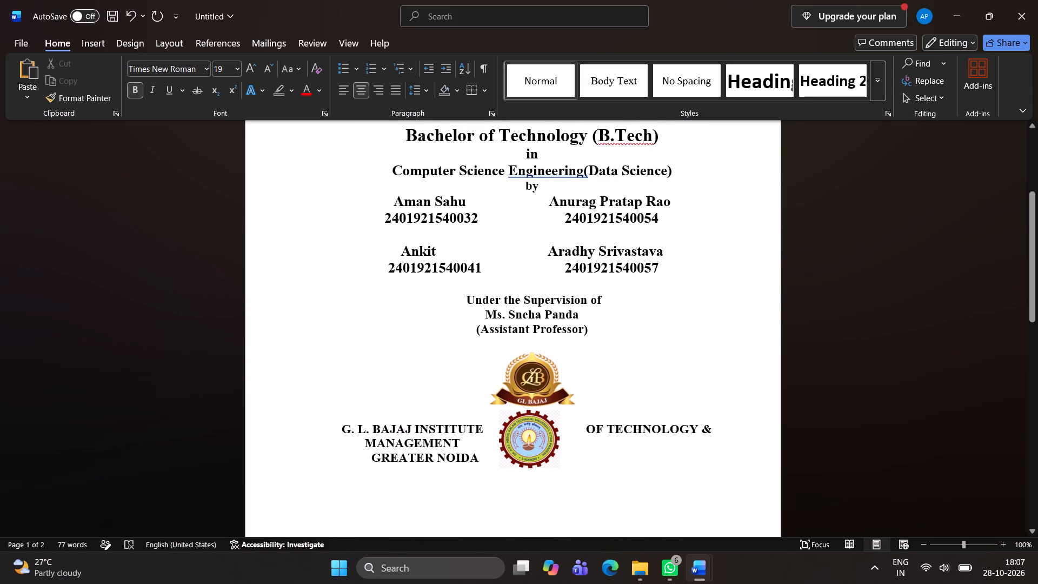
{"action": "scroll", "coordinate": [655, 311], "scroll_direction": "down", "scroll_amount": 1}
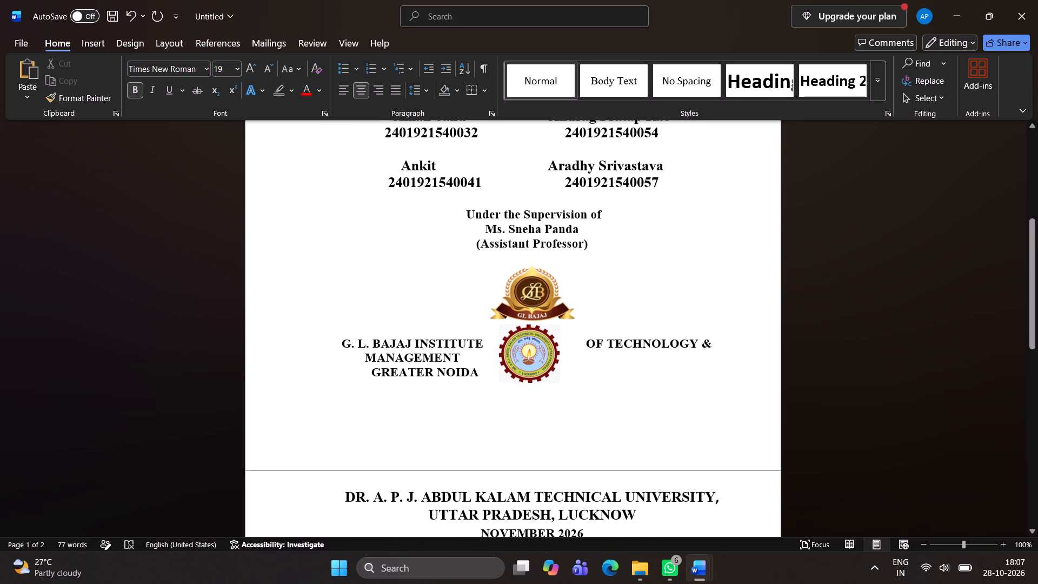
{"action": "scroll", "coordinate": [655, 311], "scroll_direction": "up", "scroll_amount": 1}
{"action": "scroll", "coordinate": [655, 311], "scroll_direction": "down", "scroll_amount": 1}
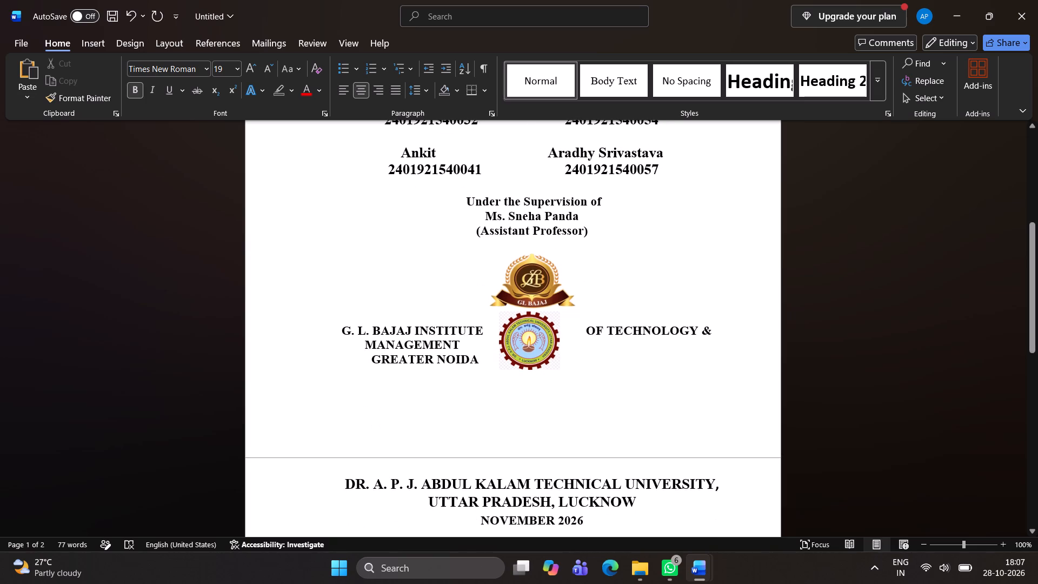
{"action": "scroll", "coordinate": [655, 311], "scroll_direction": "down", "scroll_amount": 1}
{"action": "scroll", "coordinate": [655, 311], "scroll_direction": "up", "scroll_amount": 1}
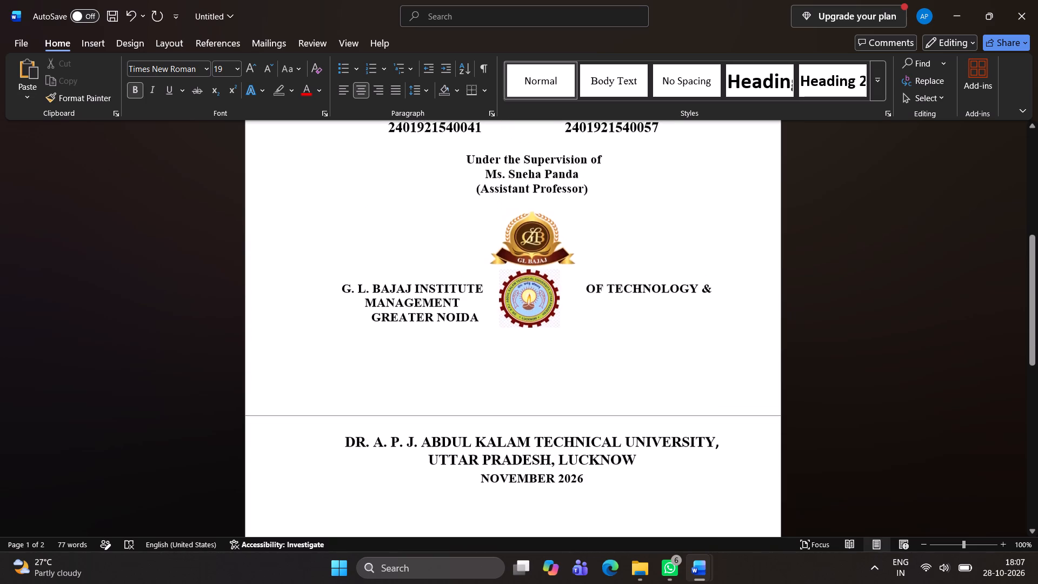
{"action": "scroll", "coordinate": [655, 311], "scroll_direction": "up", "scroll_amount": 3}
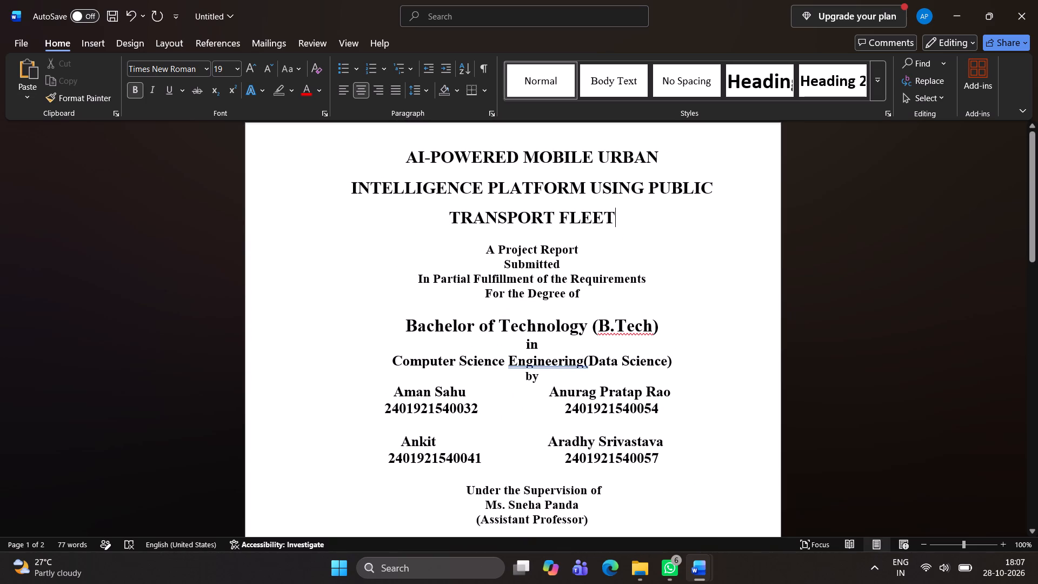
{"action": "scroll", "coordinate": [655, 311], "scroll_direction": "up", "scroll_amount": 1}
Reduce the font size of the whole title, from AI-POWERED to TRANSPORT FLEET, to 17.
{"action": "left_click_drag", "start_coordinate": [620, 218], "coordinate": [538, 211]}
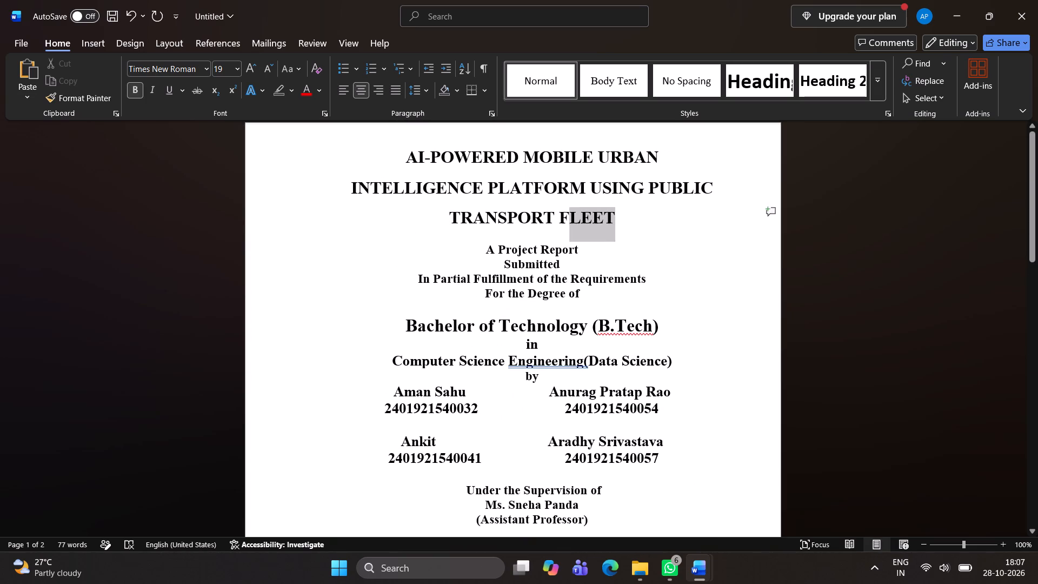
{"action": "left_click_drag", "start_coordinate": [538, 211], "coordinate": [414, 159]}
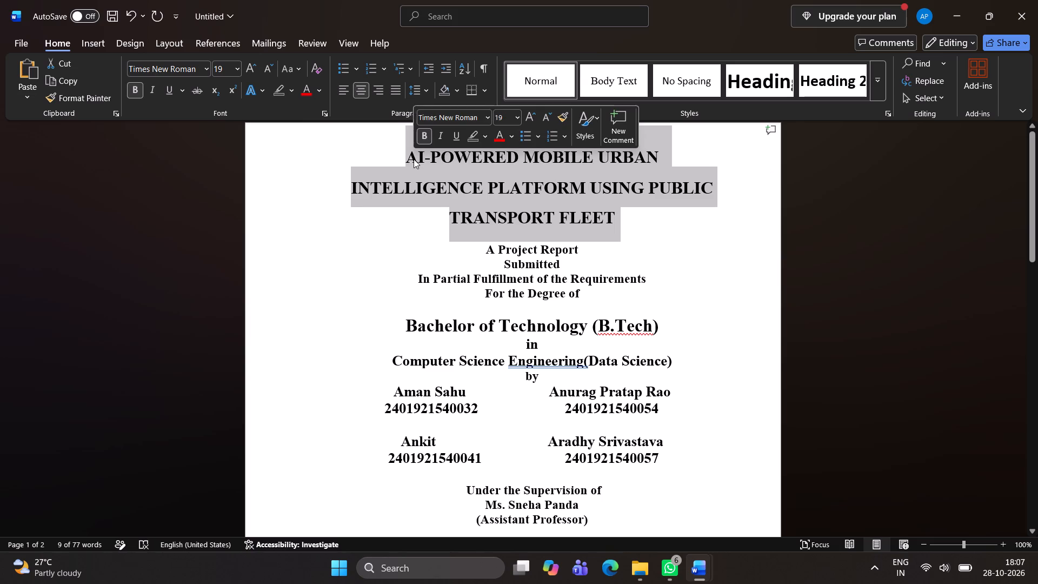
{"action": "key", "text": "ctrl+bracketleft"}
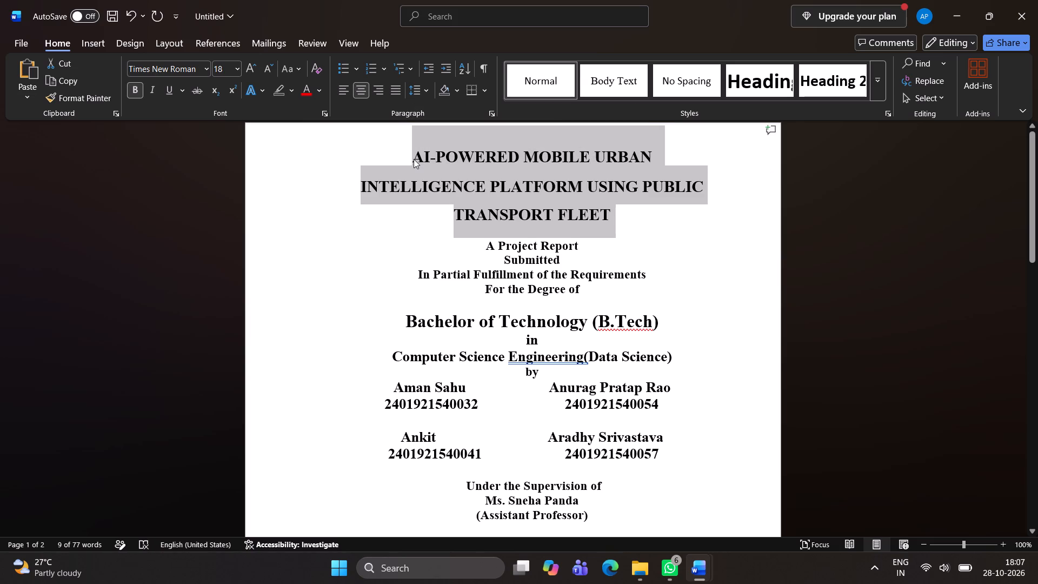
{"action": "key", "text": "ctrl+bracketleft"}
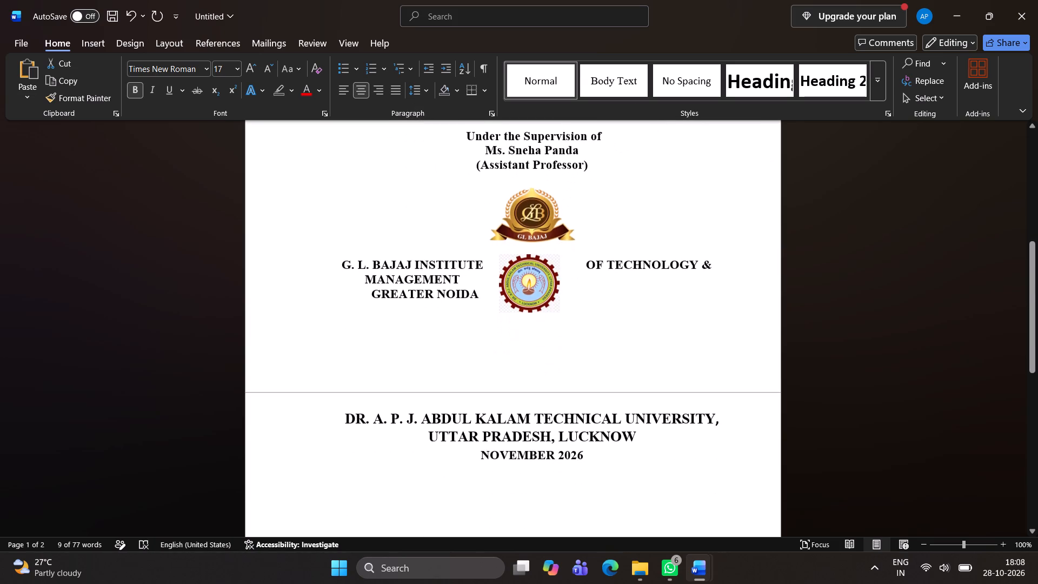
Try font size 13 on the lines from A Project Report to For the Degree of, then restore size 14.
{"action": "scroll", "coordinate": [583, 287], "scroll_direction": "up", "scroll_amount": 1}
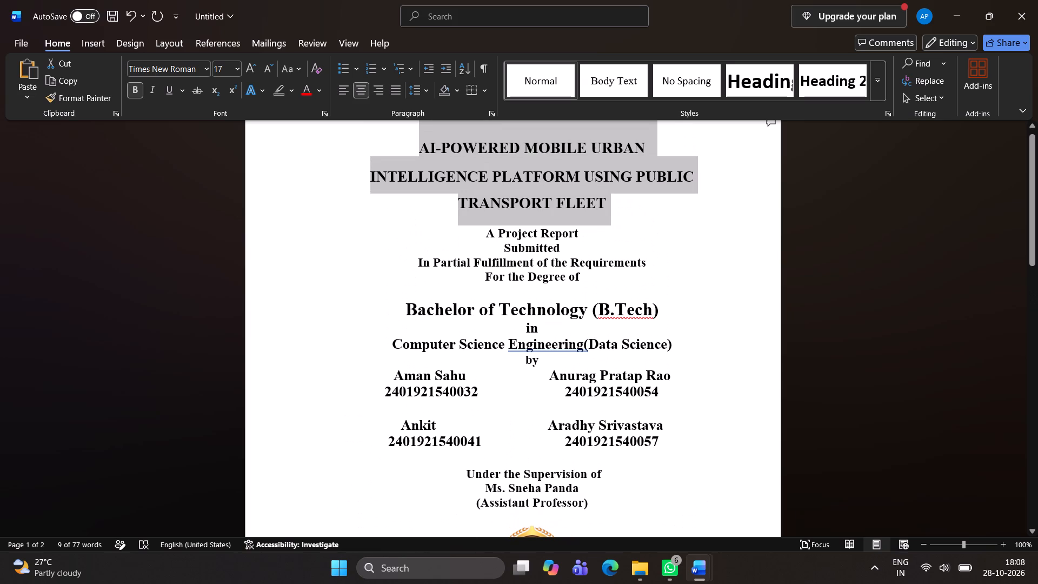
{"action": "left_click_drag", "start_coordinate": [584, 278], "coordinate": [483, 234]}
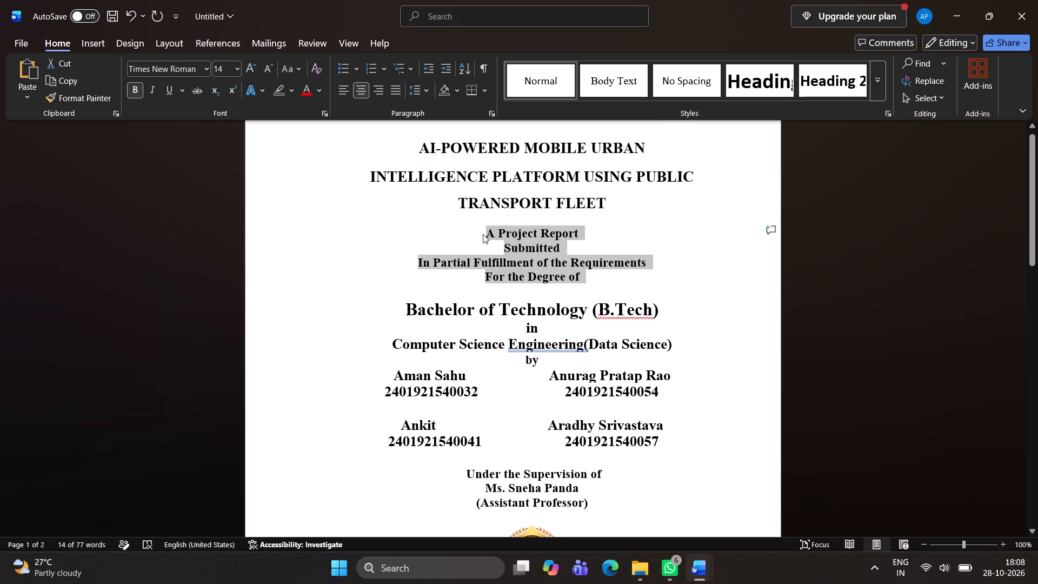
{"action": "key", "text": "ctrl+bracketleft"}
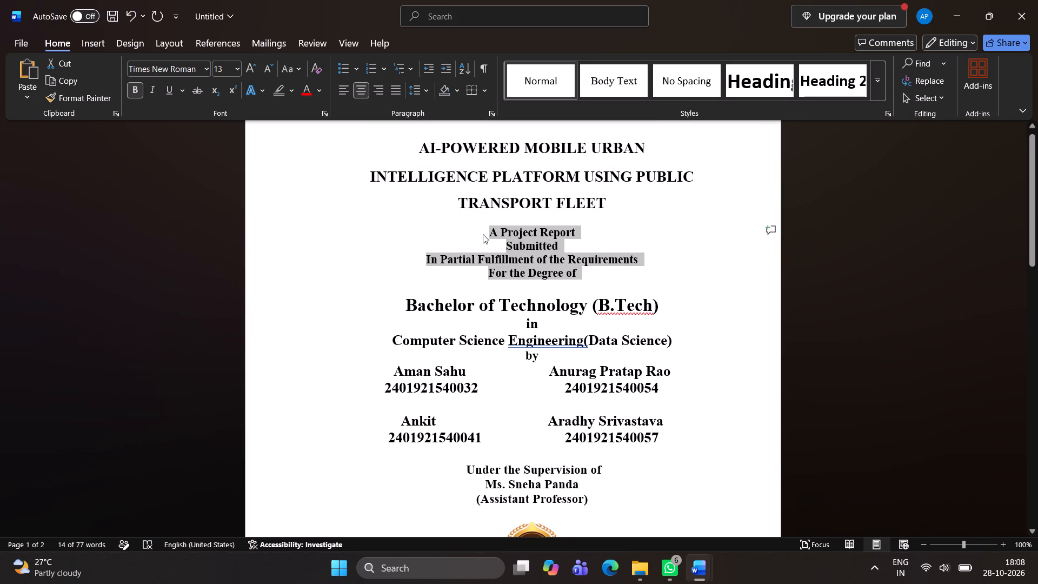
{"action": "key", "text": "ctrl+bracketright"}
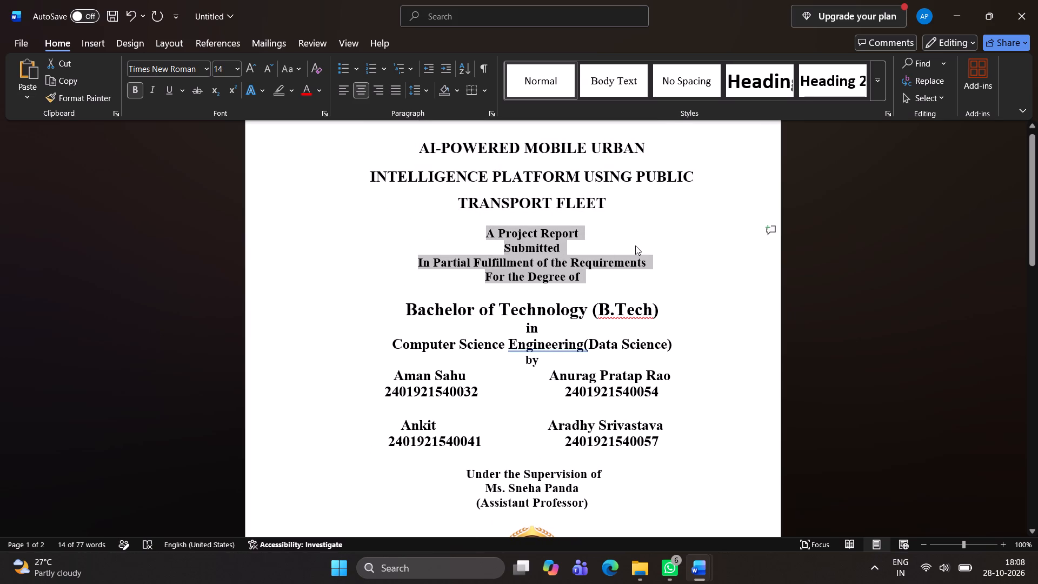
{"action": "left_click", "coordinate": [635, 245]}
Open the print preview, enlarge it to 90% and examine the title page layout.
{"action": "key", "text": "ctrl+p"}
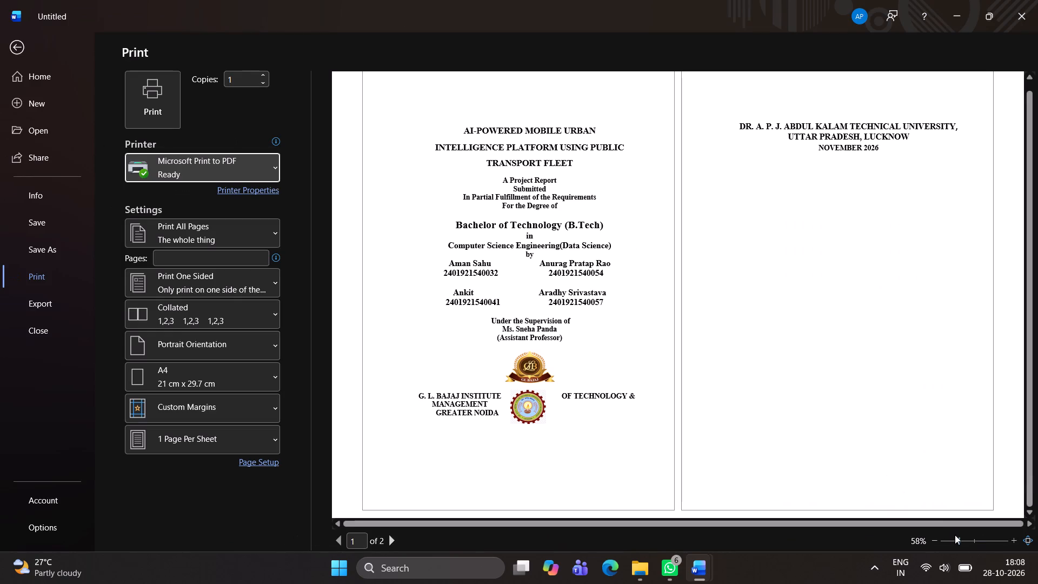
{"action": "left_click", "coordinate": [1011, 536]}
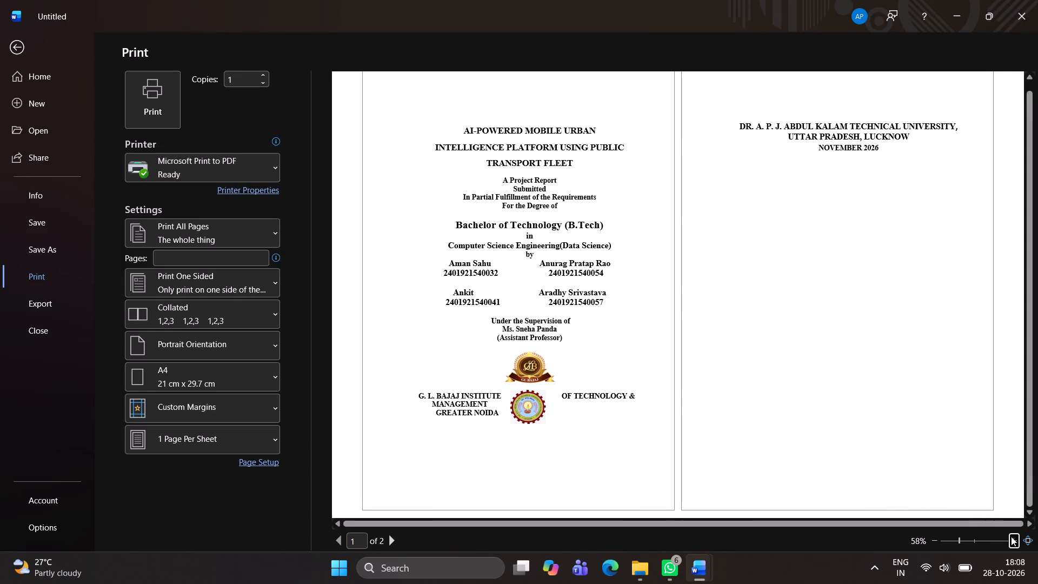
{"action": "double_click", "coordinate": [1011, 536]}
{"action": "left_click", "coordinate": [1011, 536]}
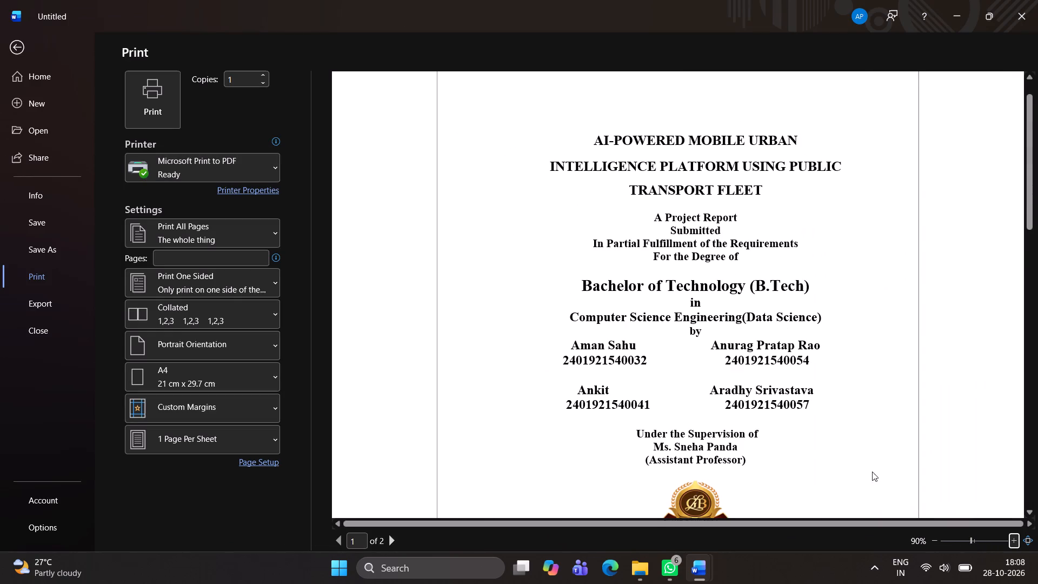
{"action": "scroll", "coordinate": [807, 437], "scroll_direction": "down", "scroll_amount": 4}
{"action": "scroll", "coordinate": [807, 437], "scroll_direction": "up", "scroll_amount": 3}
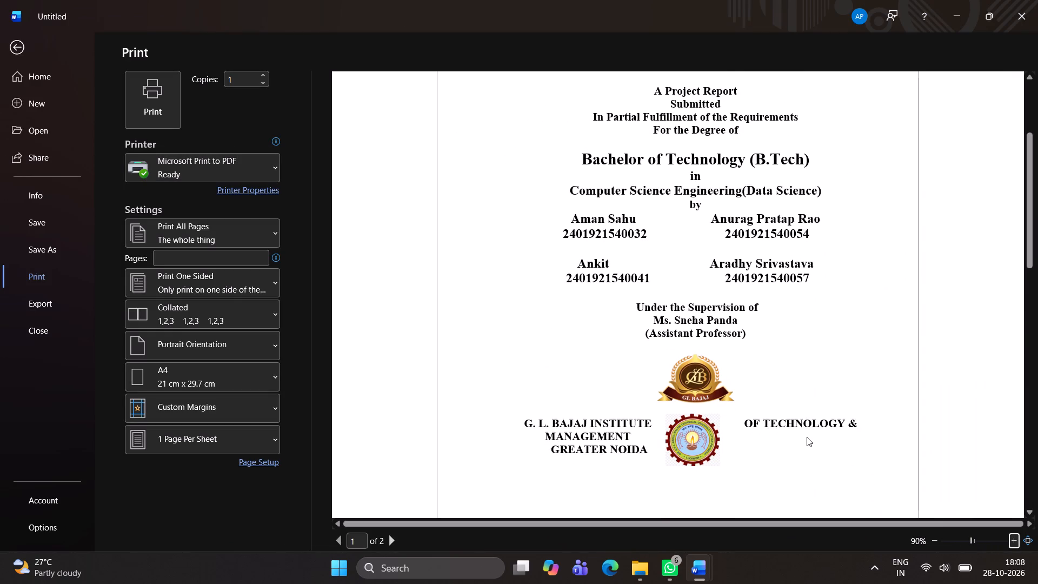
Examine both pages of the title page in the print preview and return to the document.
{"action": "scroll", "coordinate": [807, 437], "scroll_direction": "down", "scroll_amount": 3}
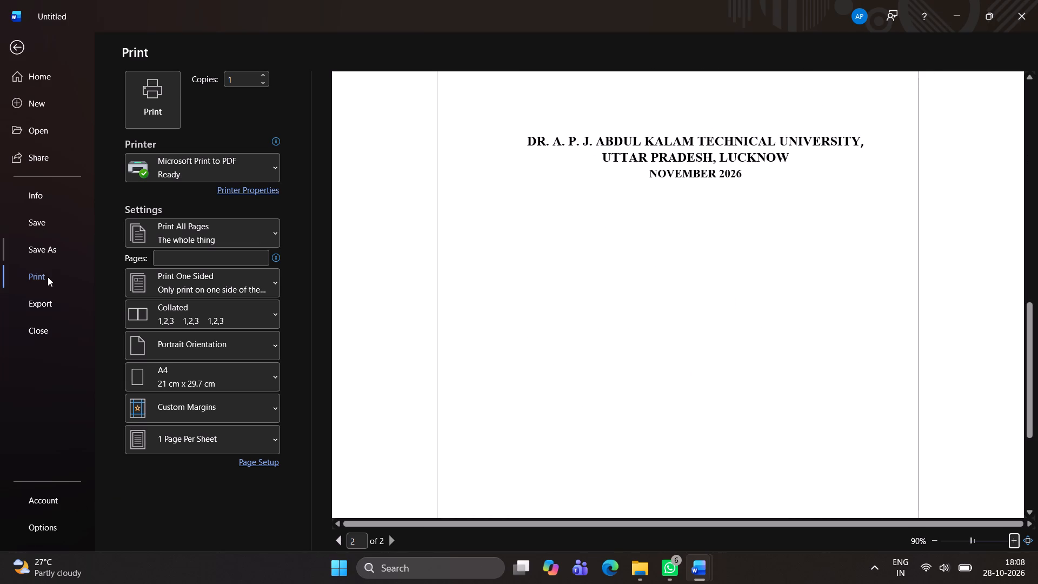
{"action": "scroll", "coordinate": [661, 242], "scroll_direction": "up", "scroll_amount": 9}
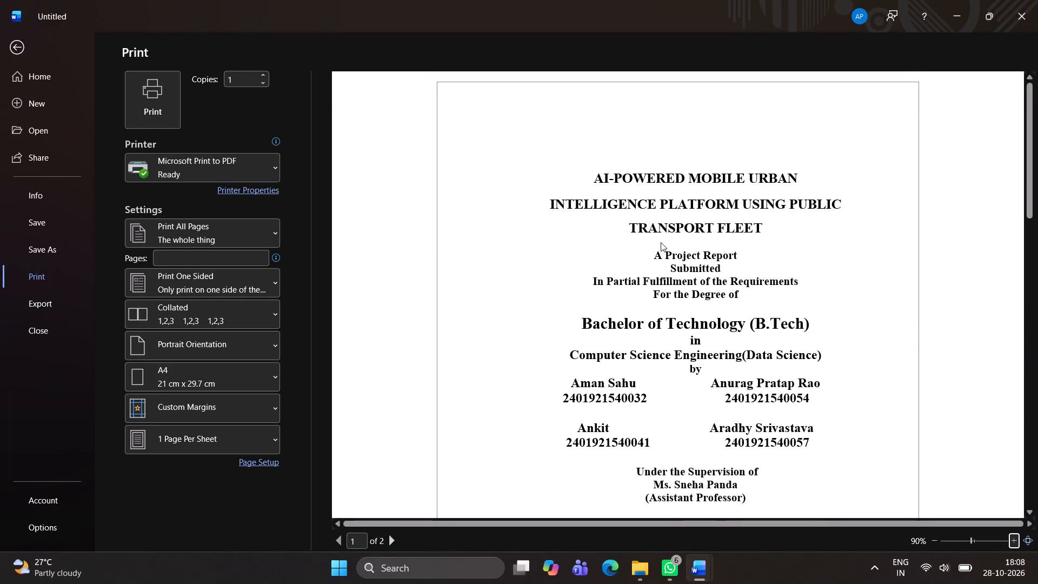
{"action": "scroll", "coordinate": [661, 242], "scroll_direction": "up", "scroll_amount": 7}
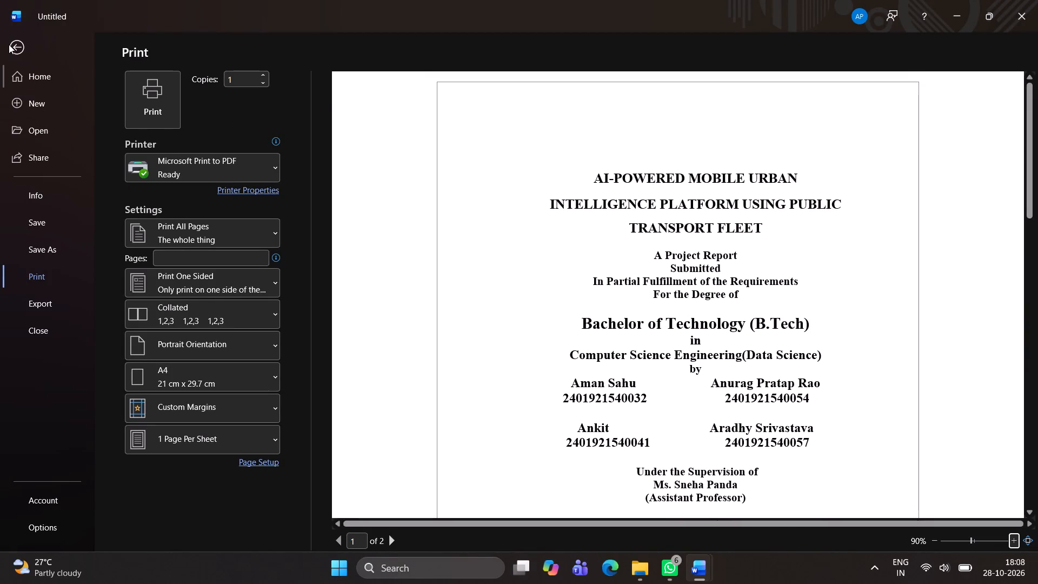
{"action": "left_click", "coordinate": [9, 44]}
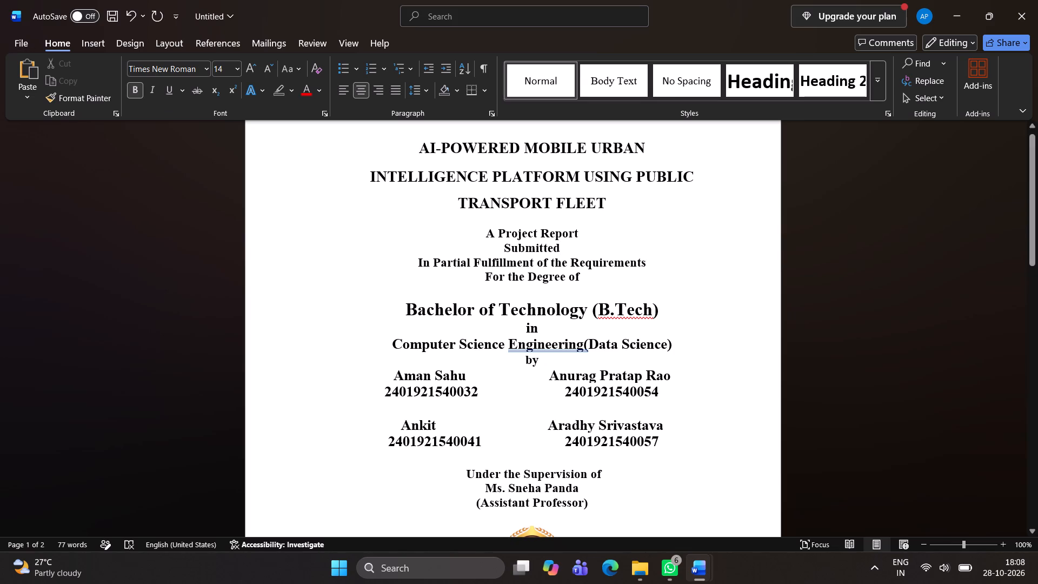
Reduce the lines from A Project Report to For the Degree of to font size 13.
{"action": "left_click_drag", "start_coordinate": [484, 234], "coordinate": [586, 274]}
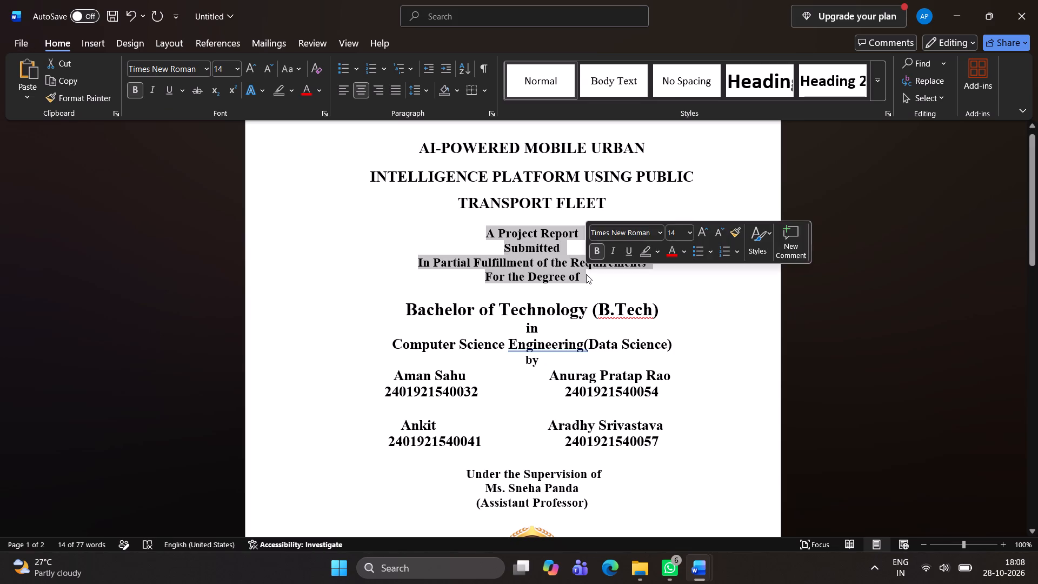
{"action": "key", "text": "ctrl+bracketleft"}
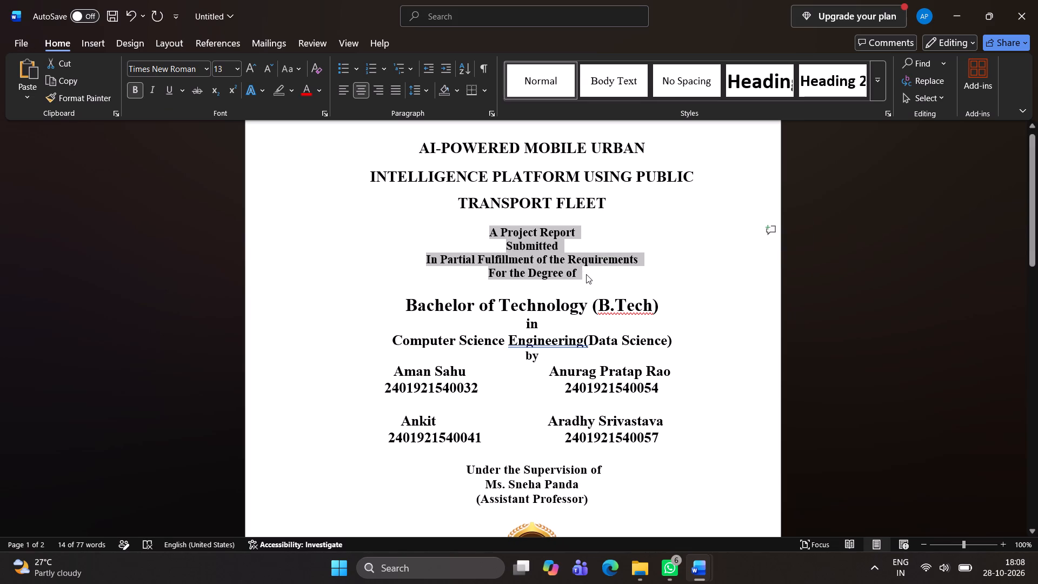
Reduce Bachelor of Technology (B.Tech) to font size 19 and the Computer Science Engineering(Data Science) and by lines by one point.
{"action": "left_click_drag", "start_coordinate": [398, 305], "coordinate": [537, 296]}
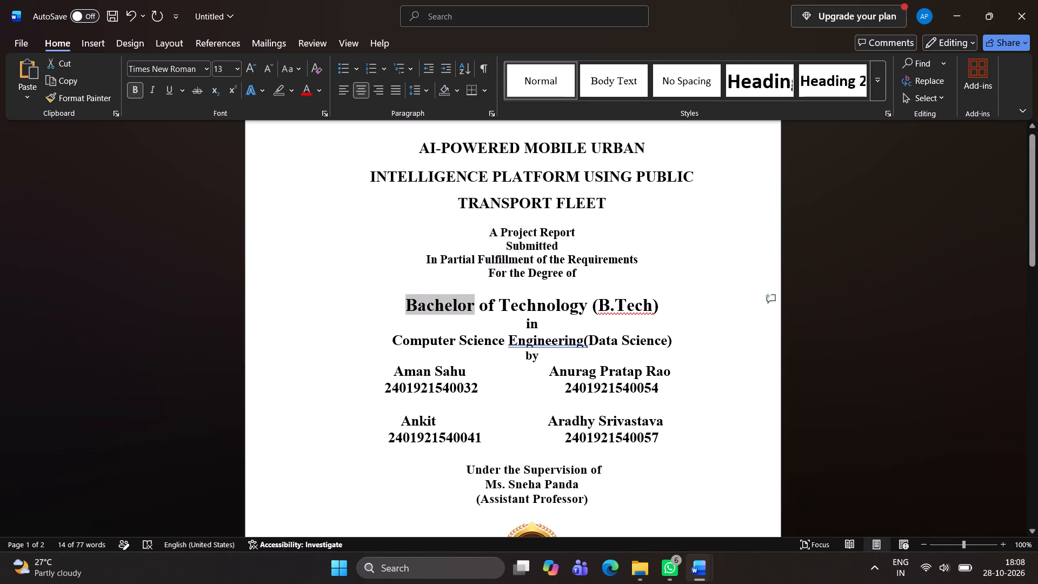
{"action": "left_click_drag", "start_coordinate": [537, 296], "coordinate": [663, 313]}
{"action": "key", "text": "ctrl+bracketleft"}
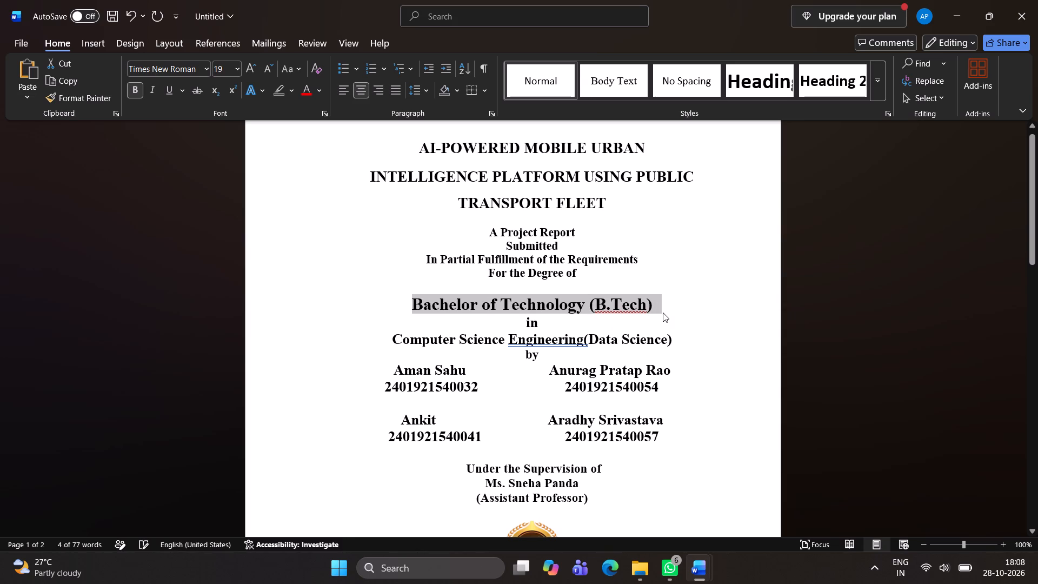
{"action": "left_click_drag", "start_coordinate": [388, 342], "coordinate": [571, 356]}
{"action": "key", "text": "ctrl+bracketleft"}
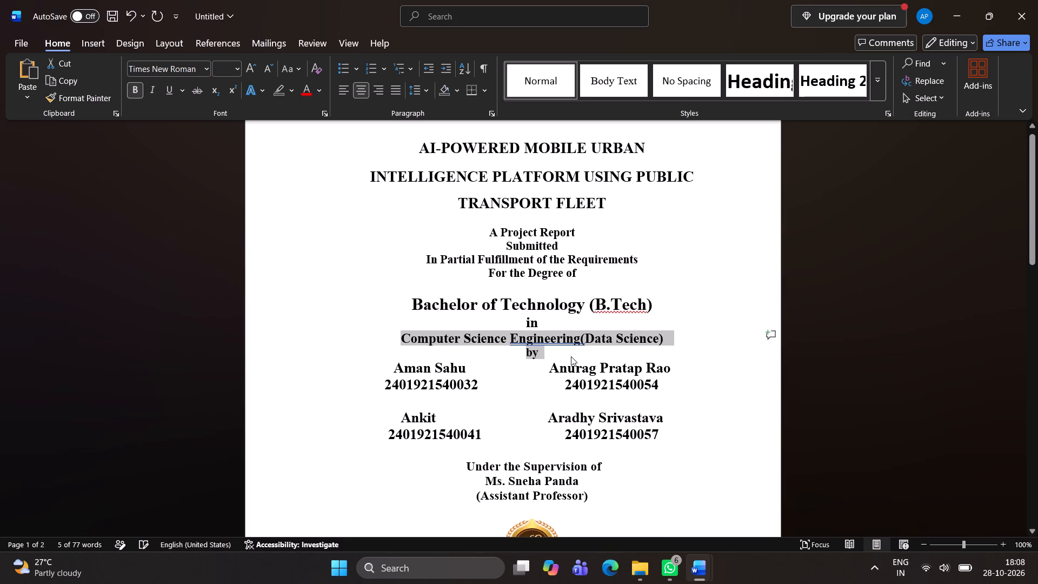
Reduce the block of four student names and roll numbers to font size 13.
{"action": "left_click_drag", "start_coordinate": [387, 364], "coordinate": [651, 443]}
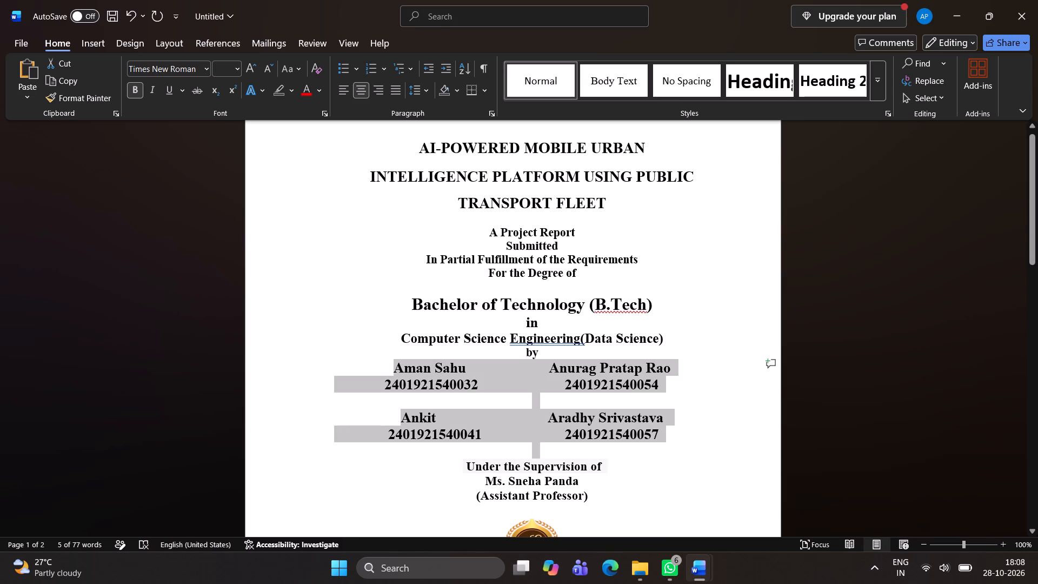
{"action": "left_click_drag", "start_coordinate": [651, 443], "coordinate": [661, 440]}
{"action": "key", "text": "ctrl+bracketleft"}
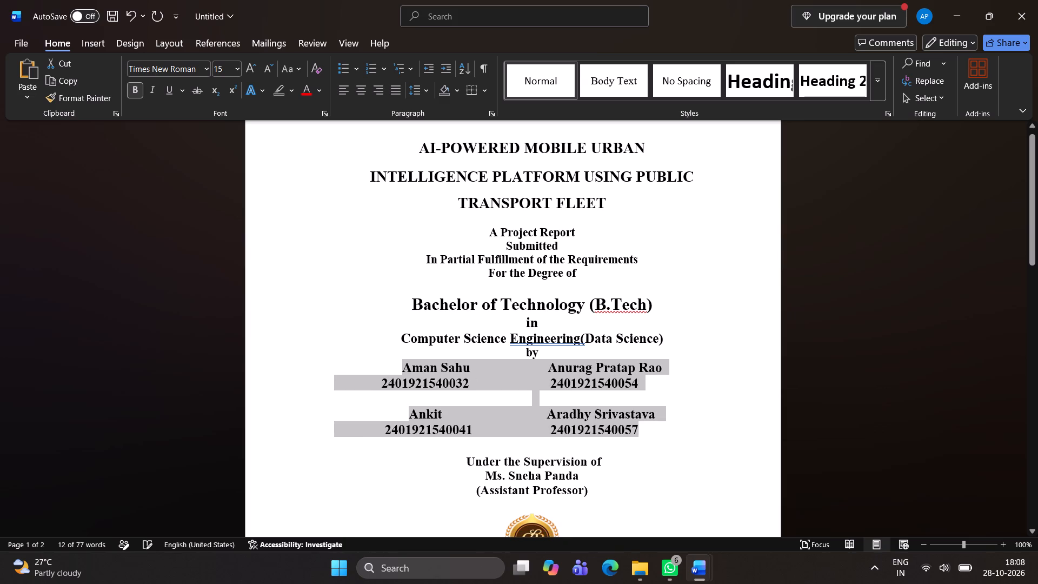
{"action": "key", "text": "ctrl+bracketleft"}
{"action": "key", "text": "ctrl+bracketleft"}
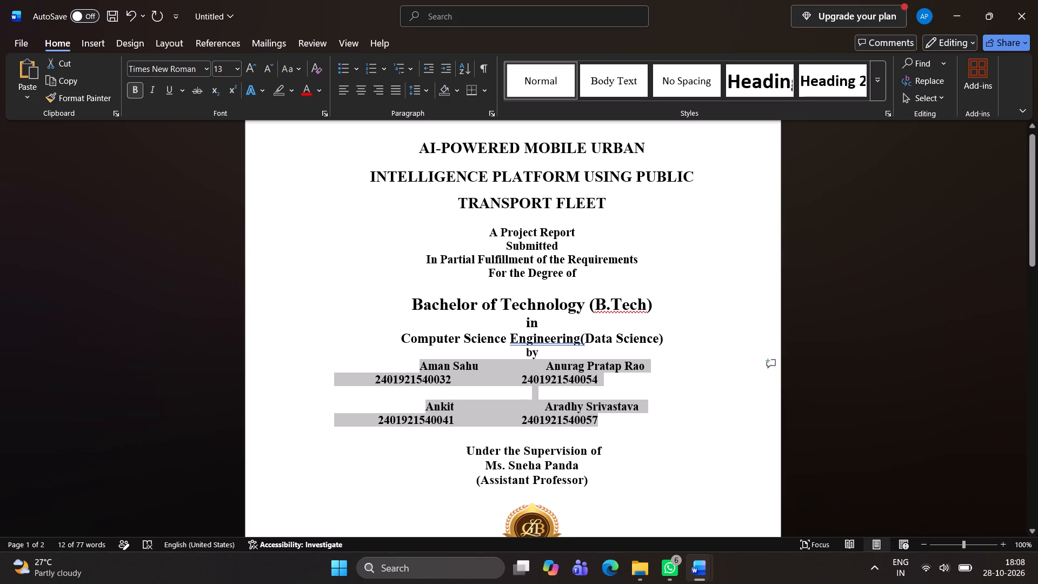
{"action": "left_click", "coordinate": [521, 393]}
Remove the centring from the first row of student names so the row starts at the left margin.
{"action": "left_click", "coordinate": [417, 364]}
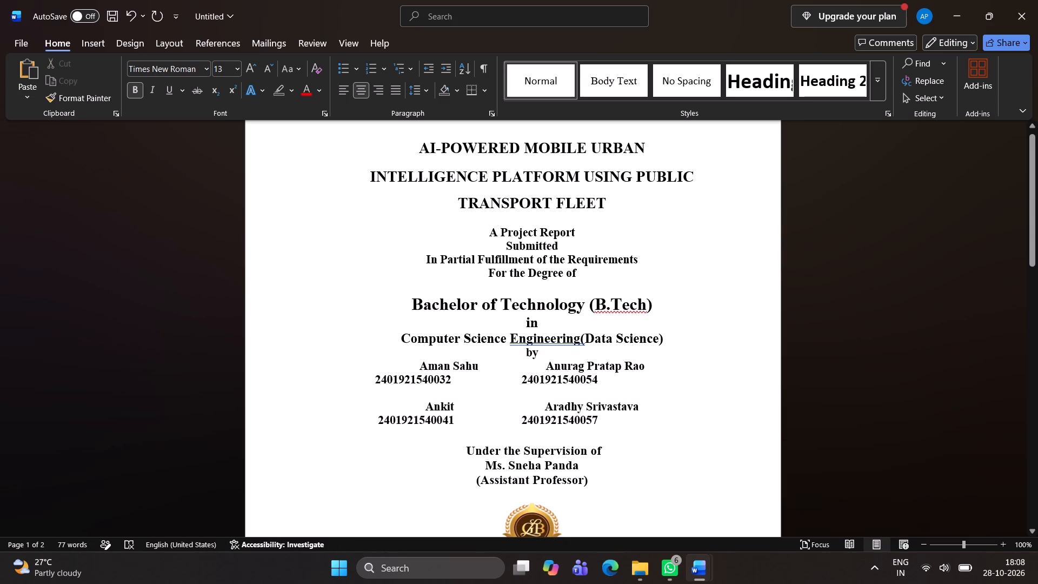
{"action": "key", "text": "BackSpace"}
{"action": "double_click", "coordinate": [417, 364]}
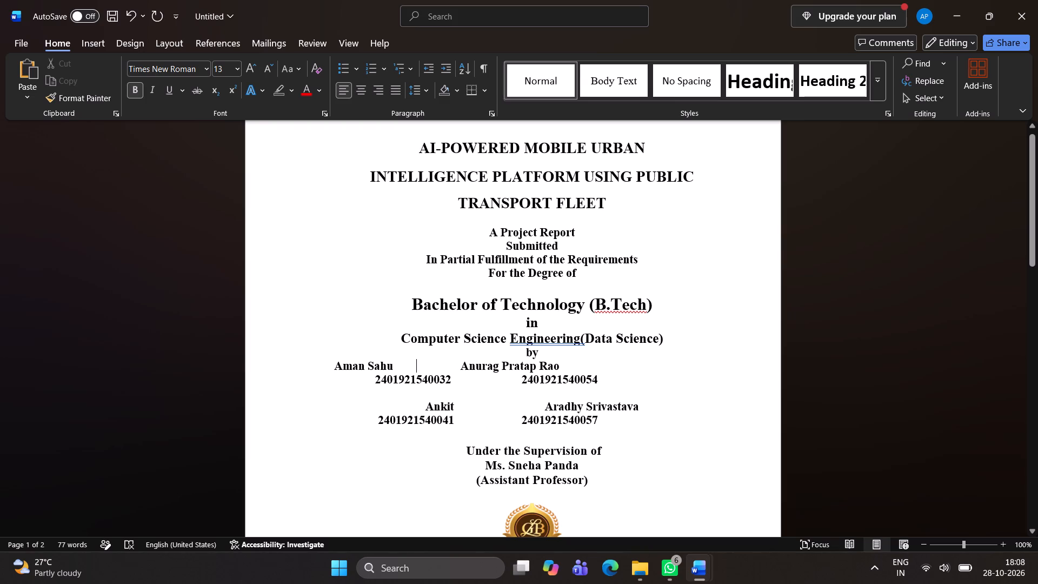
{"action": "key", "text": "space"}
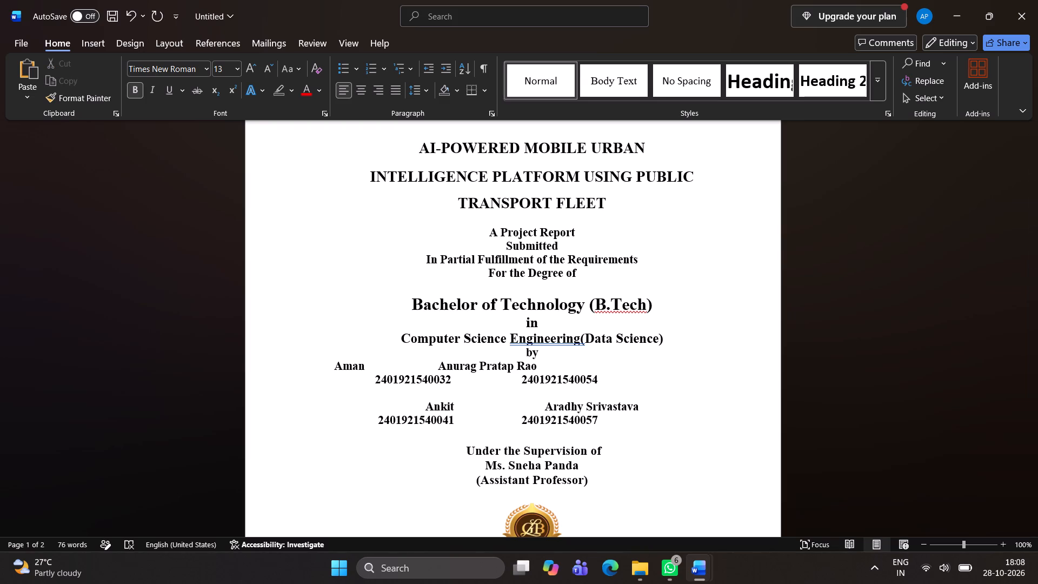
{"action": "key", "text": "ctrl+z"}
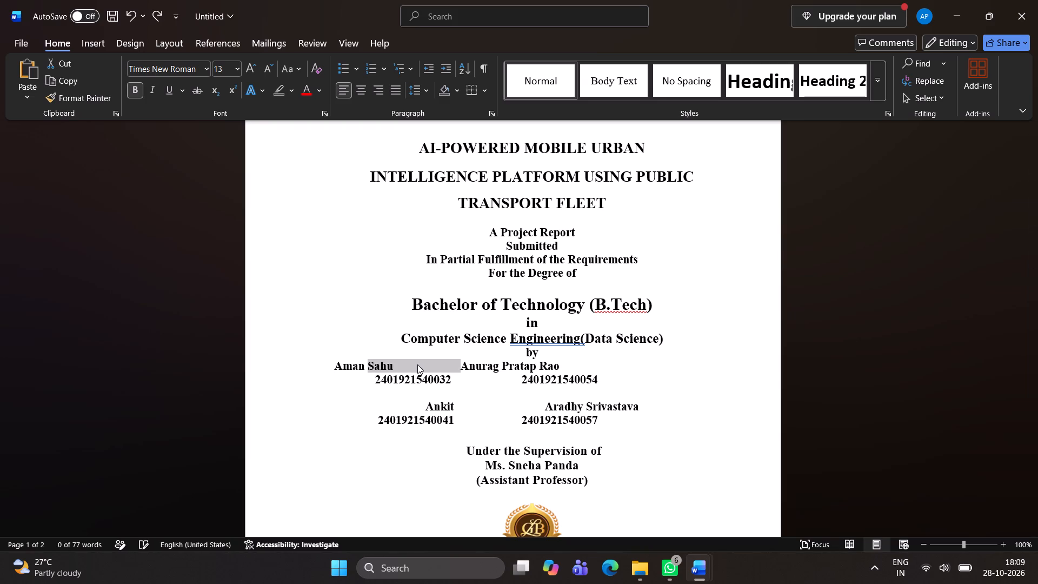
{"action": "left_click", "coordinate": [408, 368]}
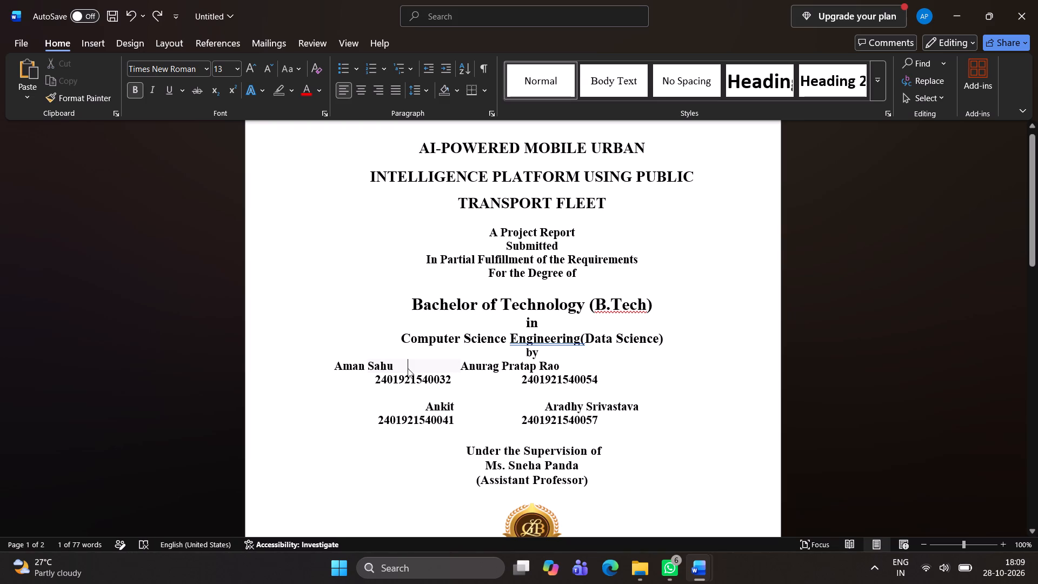
Indent the first row of student names with 17 leading spaces to bring it back over its roll numbers.
{"action": "left_click", "coordinate": [332, 364]}
{"action": "key", "text": "space"}
{"action": "key", "text": "space"}
{"action": "key", "text": "space"}
{"action": "key", "text": "space"}
{"action": "key", "text": "space"}
{"action": "key", "text": "space"}
{"action": "key", "text": "space"}
{"action": "key", "text": "space"}
{"action": "key", "text": "space"}
{"action": "key", "text": "space"}
{"action": "key", "text": "space"}
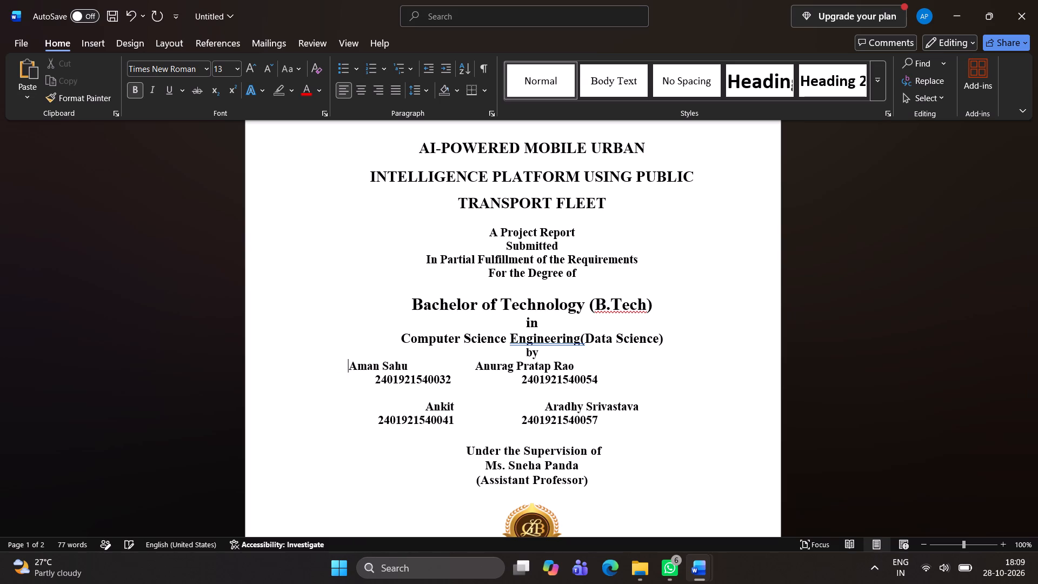
{"action": "key", "text": "space"}
{"action": "key", "text": "space"}
{"action": "key", "text": "space"}
{"action": "key", "text": "space"}
{"action": "key", "text": "space"}
{"action": "key", "text": "space"}
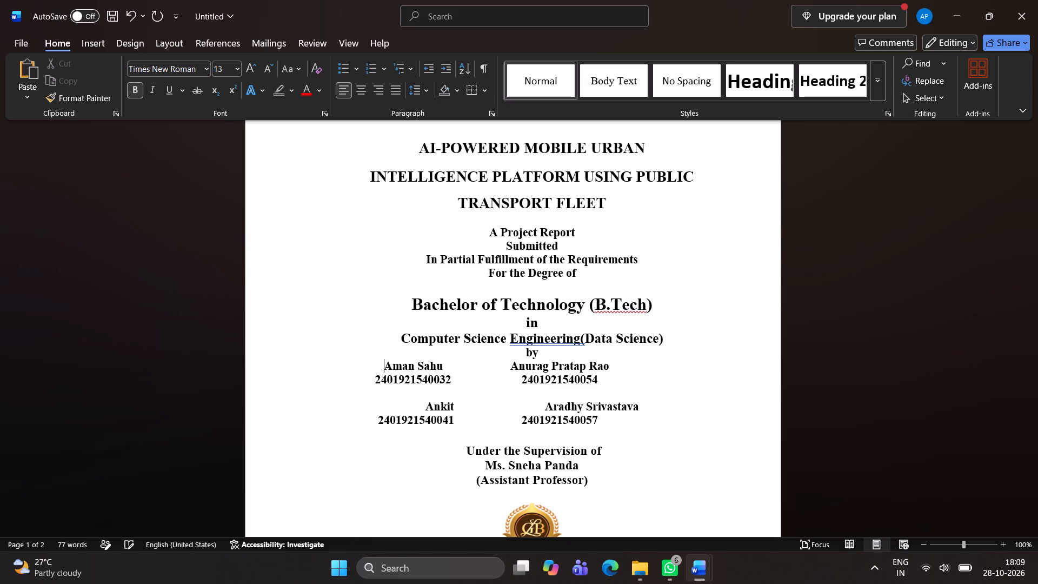
Shift the first row of roll numbers inward with seven additional leading spaces.
{"action": "left_click", "coordinate": [366, 382]}
{"action": "key", "text": "space"}
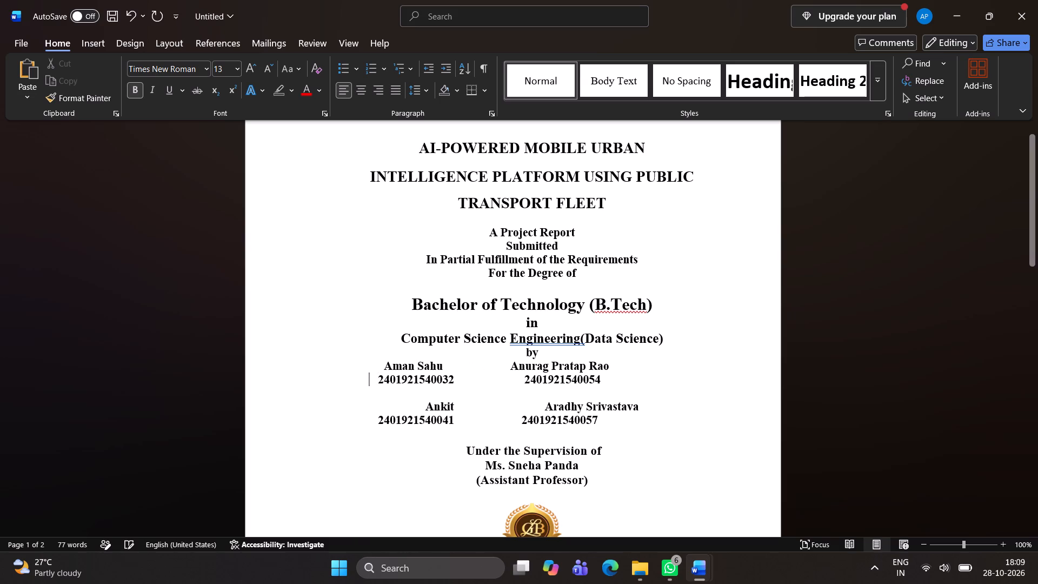
{"action": "key", "text": "space"}
{"action": "key", "text": "space"}
{"action": "key", "text": "space"}
{"action": "key", "text": "space"}
{"action": "key", "text": "space"}
{"action": "key", "text": "space"}
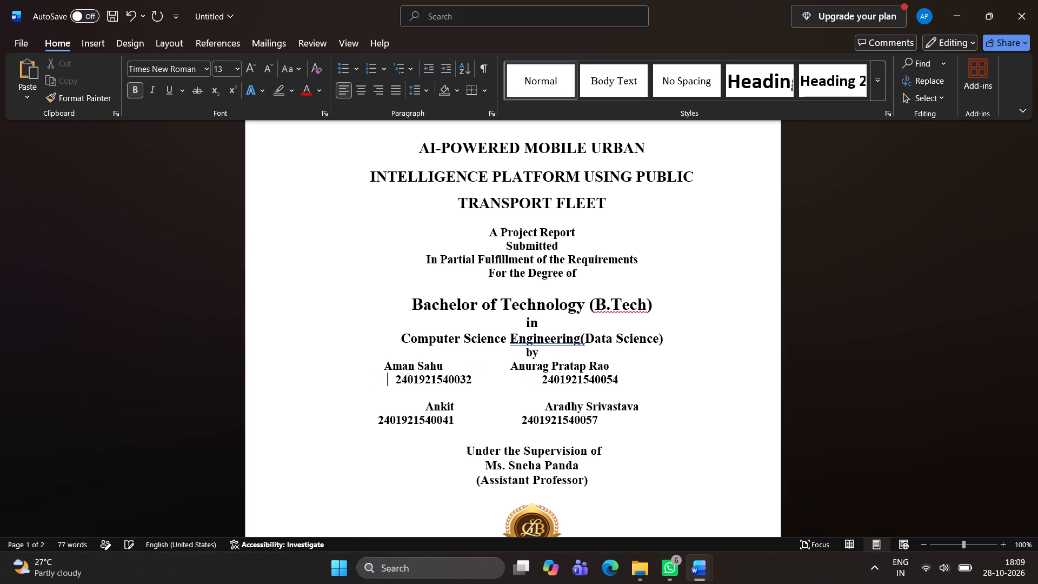
Add eight more leading spaces to the first row of student names to centre them above their roll numbers.
{"action": "left_click", "coordinate": [376, 365]}
{"action": "key", "text": "space"}
{"action": "key", "text": "space"}
{"action": "key", "text": "space"}
{"action": "key", "text": "space"}
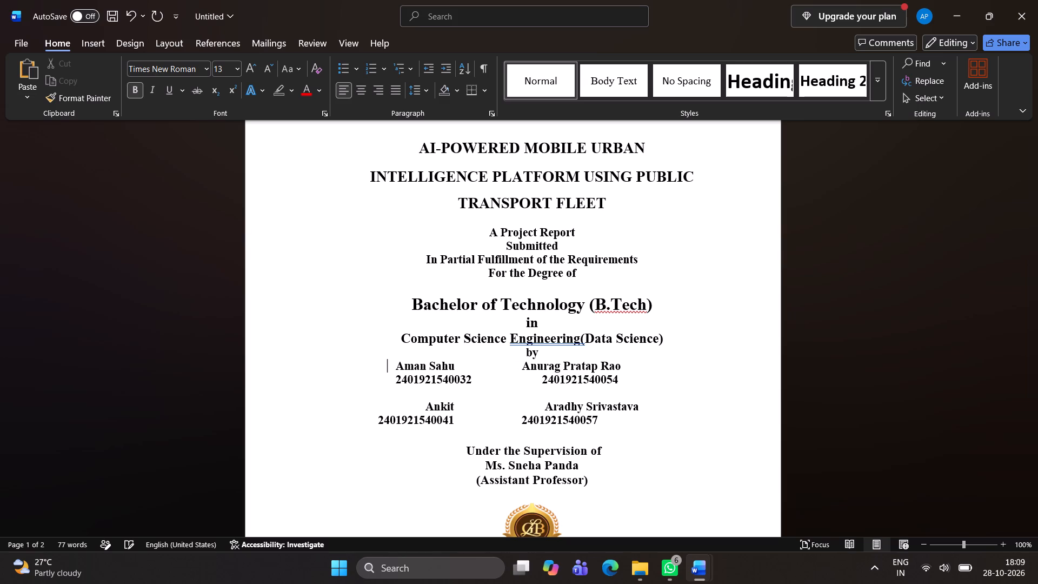
{"action": "key", "text": "space"}
{"action": "key", "text": "space"}
{"action": "key", "text": "space"}
{"action": "key", "text": "space"}
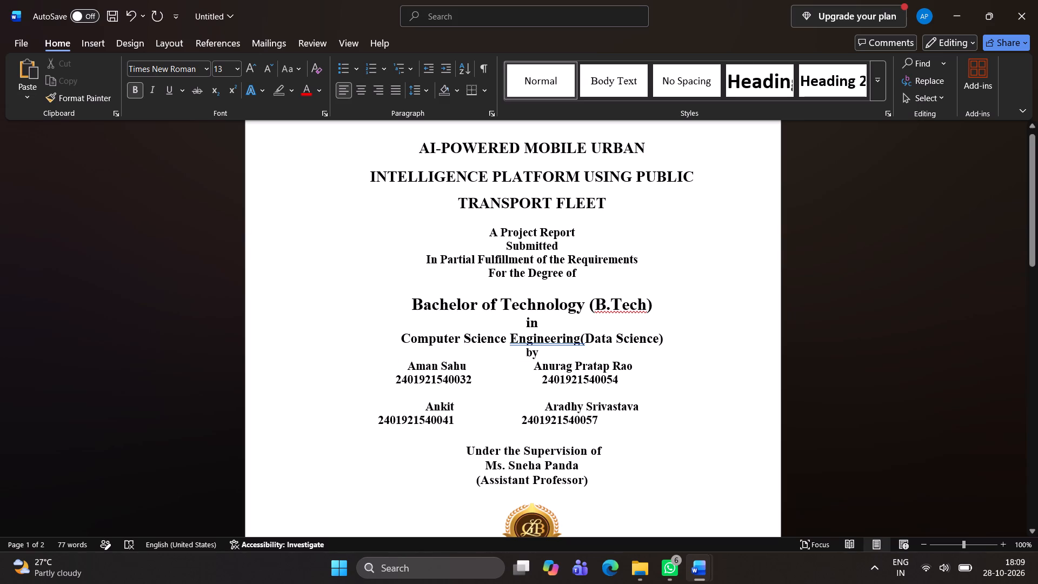
Examine the title page down to the page break and check its layout in the print preview.
{"action": "scroll", "coordinate": [598, 388], "scroll_direction": "down", "scroll_amount": 2}
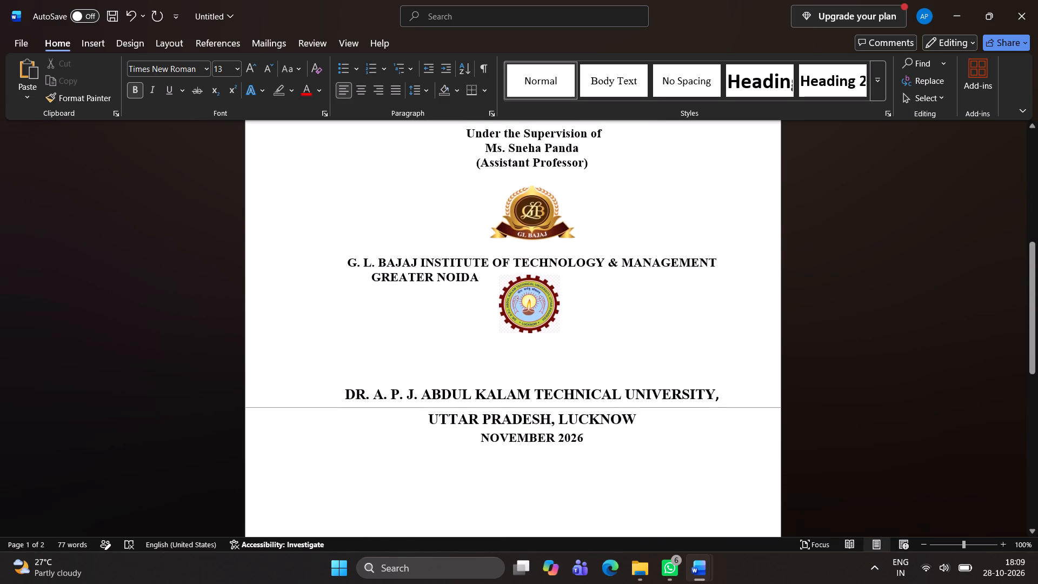
{"action": "scroll", "coordinate": [598, 388], "scroll_direction": "down", "scroll_amount": 2}
{"action": "scroll", "coordinate": [598, 388], "scroll_direction": "up", "scroll_amount": 2}
{"action": "scroll", "coordinate": [598, 388], "scroll_direction": "down", "scroll_amount": 1}
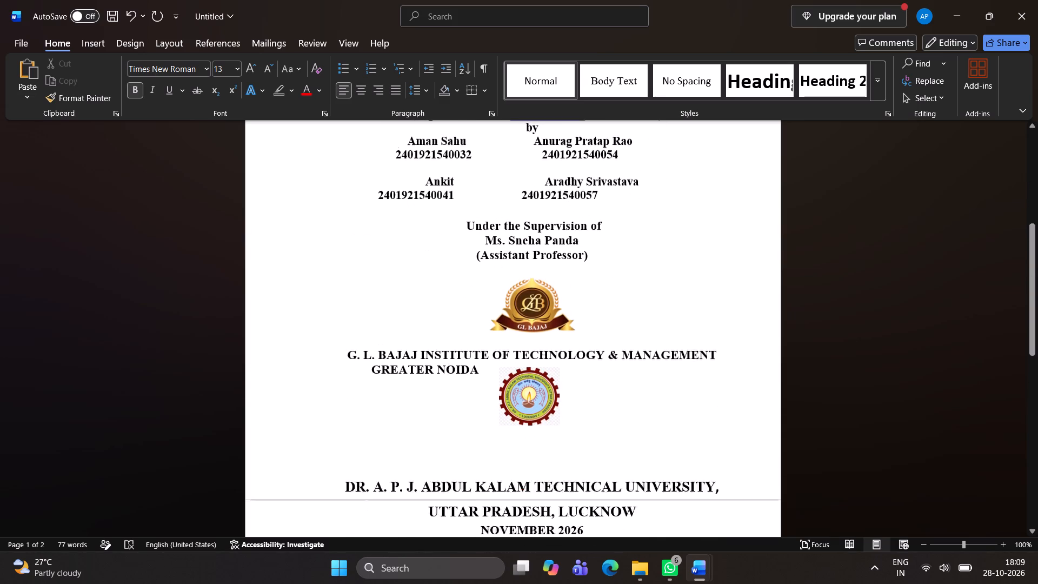
{"action": "scroll", "coordinate": [598, 388], "scroll_direction": "down", "scroll_amount": 1}
{"action": "key", "text": "ctrl+p"}
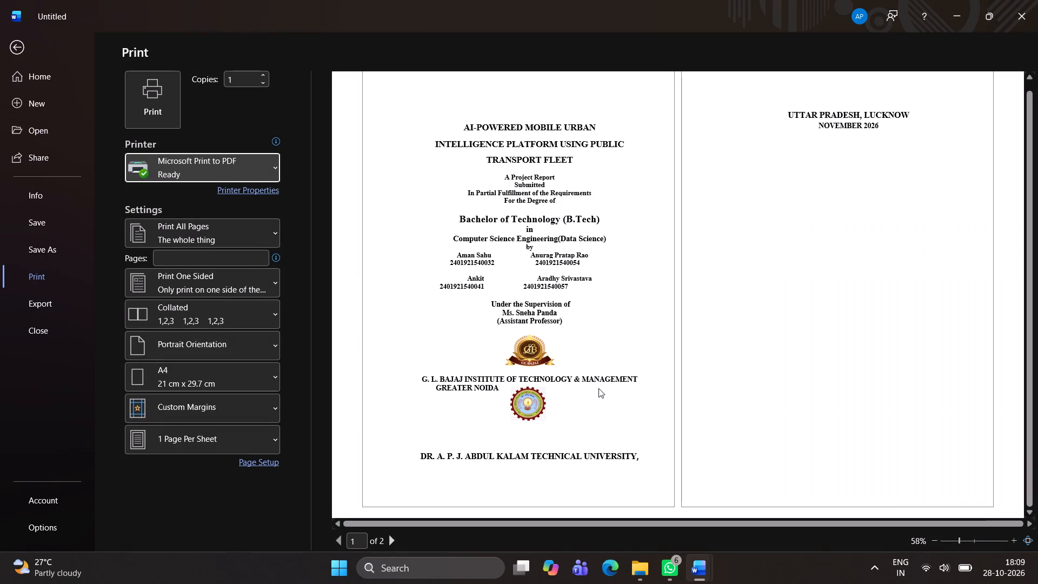
{"action": "left_click", "coordinate": [19, 48]}
Reduce the three supervisor lines, from Under the Supervision of to (Assistant Professor), to font size 12.
{"action": "scroll", "coordinate": [356, 304], "scroll_direction": "up", "scroll_amount": 1}
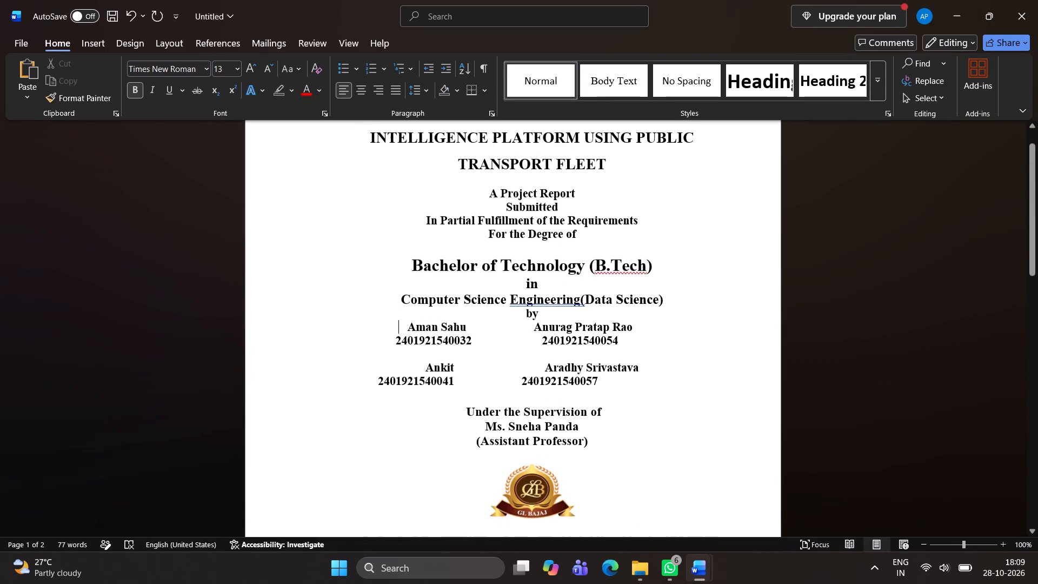
{"action": "scroll", "coordinate": [356, 304], "scroll_direction": "down", "scroll_amount": 1}
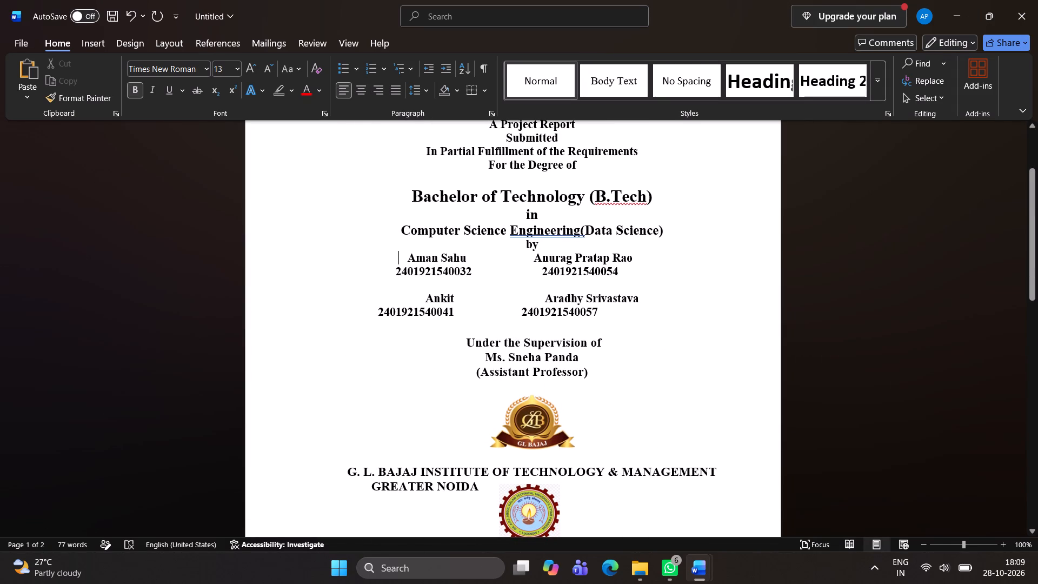
{"action": "left_click_drag", "start_coordinate": [597, 373], "coordinate": [467, 342]}
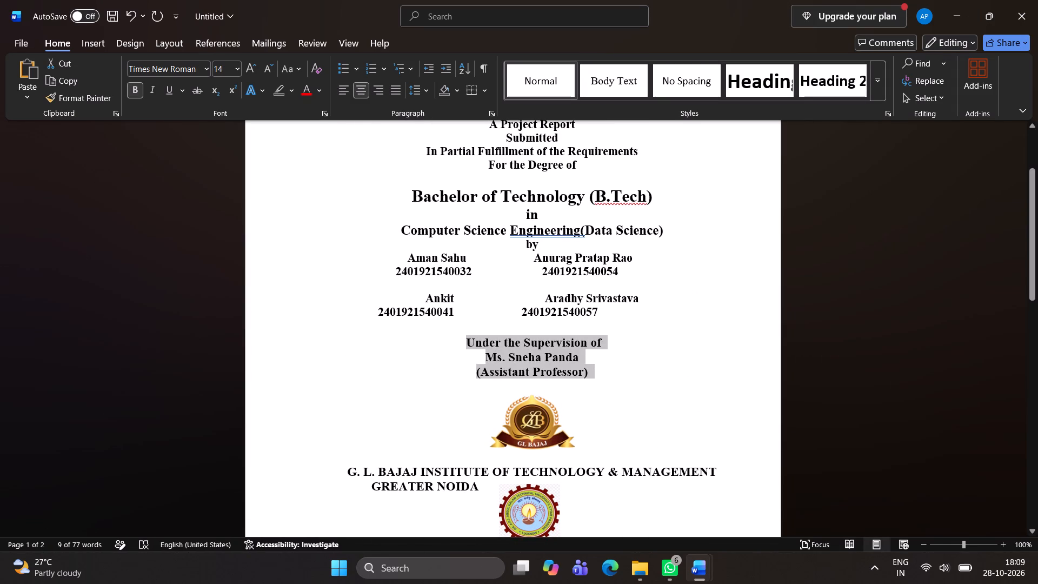
{"action": "key", "text": "ctrl+bracketleft"}
{"action": "key", "text": "ctrl+bracketleft"}
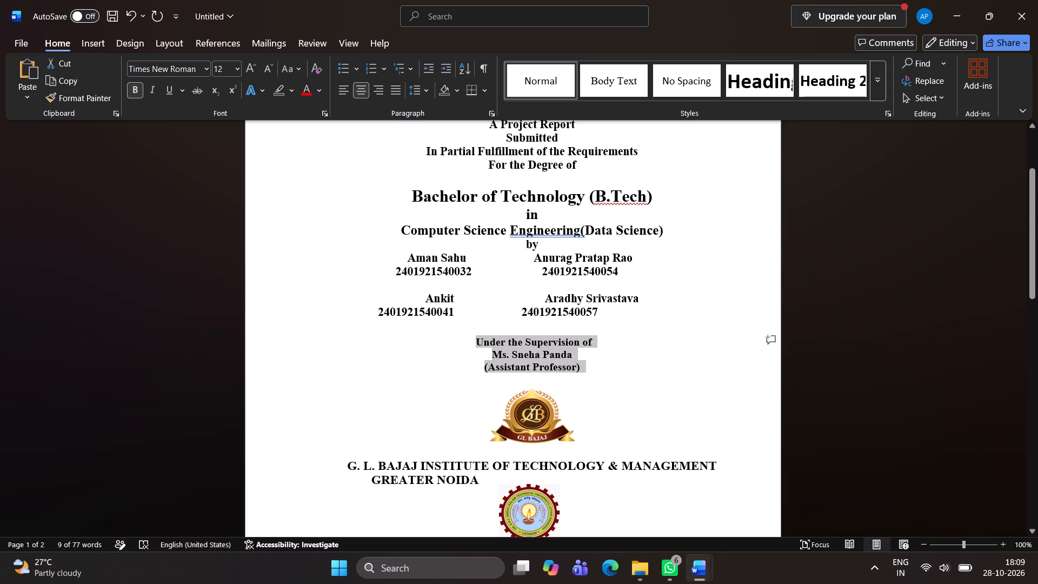
Reduce the G. L. BAJAJ INSTITUTE OF TECHNOLOGY & MANAGEMENT and GREATER NOIDA lines to font size 12.
{"action": "scroll", "coordinate": [569, 401], "scroll_direction": "down", "scroll_amount": 1}
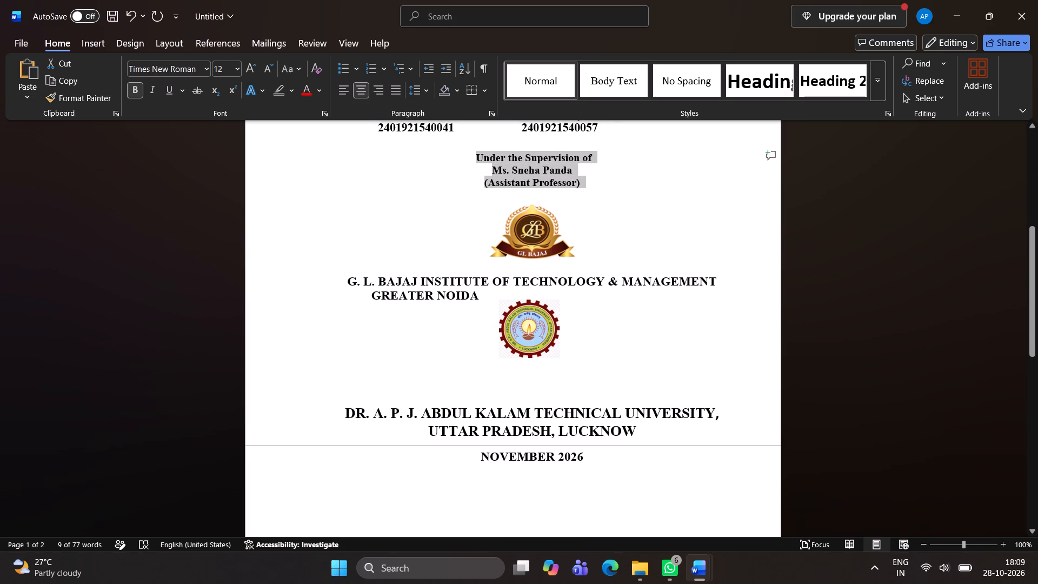
{"action": "left_click_drag", "start_coordinate": [494, 296], "coordinate": [347, 282]}
{"action": "key", "text": "ctrl+bracketleft"}
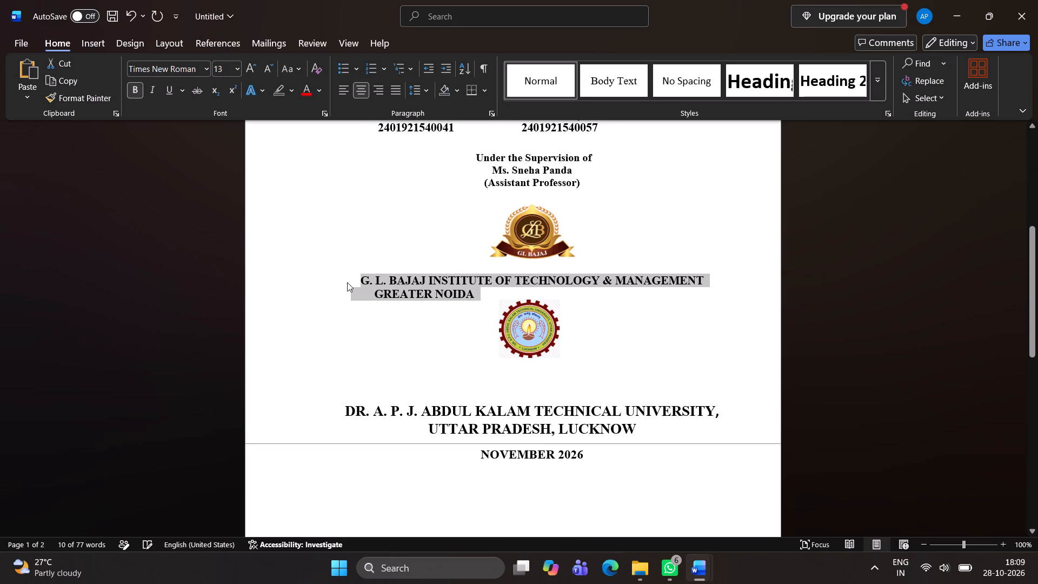
{"action": "key", "text": "ctrl+bracketleft"}
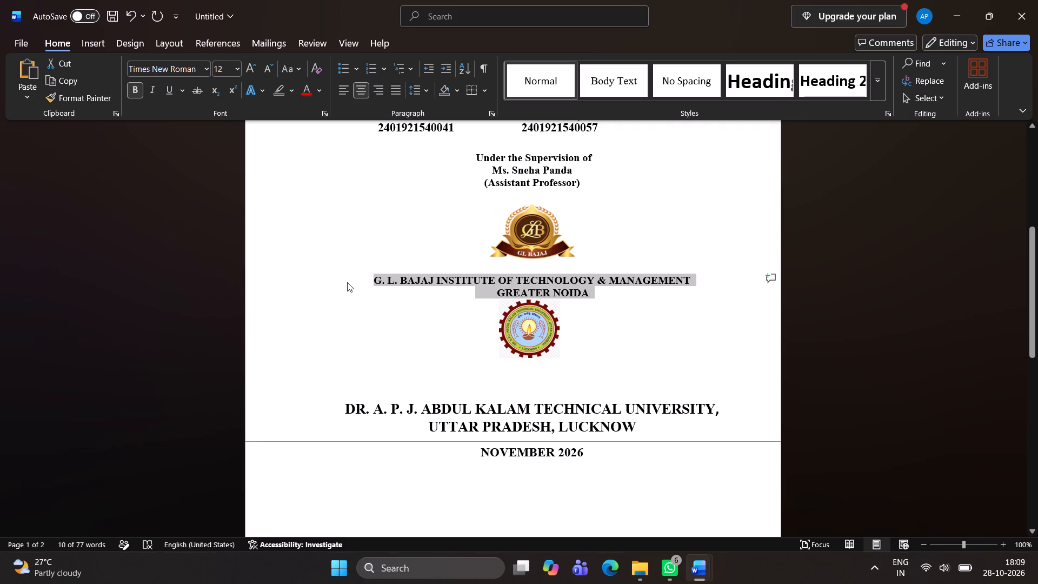
{"action": "scroll", "coordinate": [347, 282], "scroll_direction": "up", "scroll_amount": 2}
Reduce the font size of the Bachelor of Technology (B.Tech) line and the in line below it by two points.
{"action": "scroll", "coordinate": [347, 282], "scroll_direction": "up", "scroll_amount": 6}
{"action": "left_click_drag", "start_coordinate": [623, 236], "coordinate": [431, 221]}
{"action": "key", "text": "ctrl+bracketleft"}
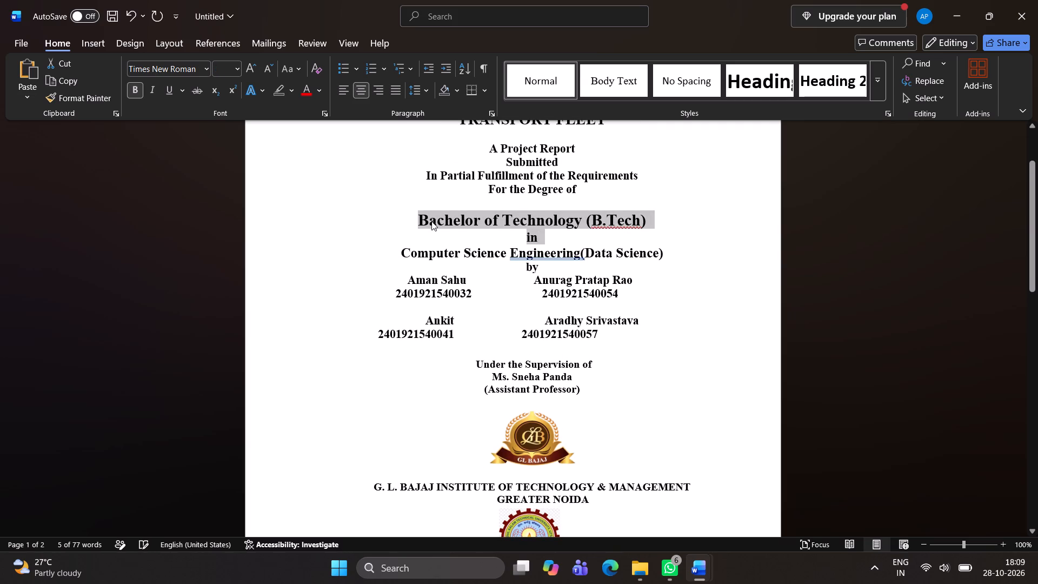
{"action": "key", "text": "ctrl+bracketleft"}
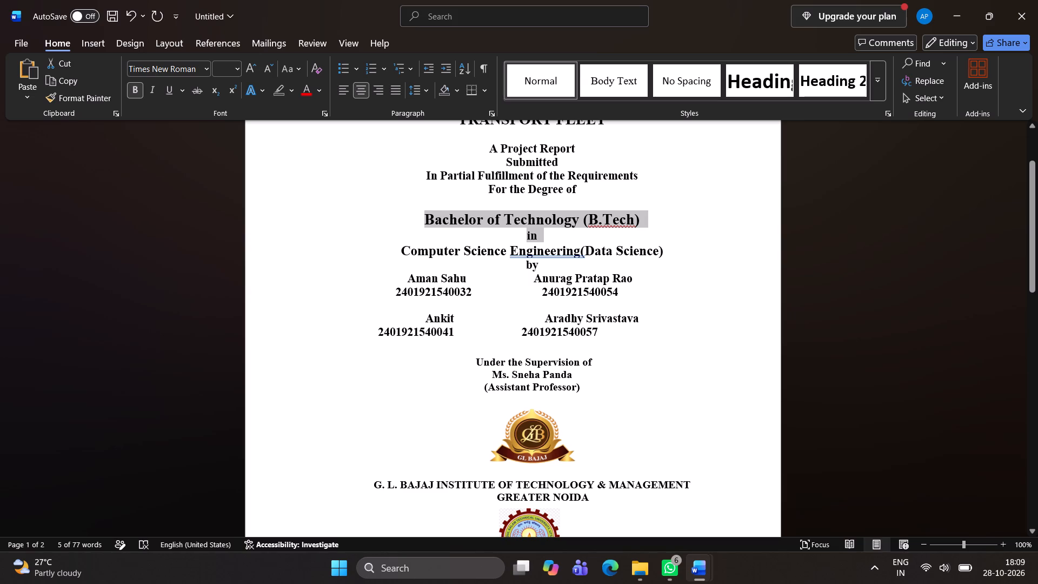
Reduce the four lines from A Project Report to For the Degree of to font size 12.
{"action": "left_click_drag", "start_coordinate": [590, 188], "coordinate": [486, 149]}
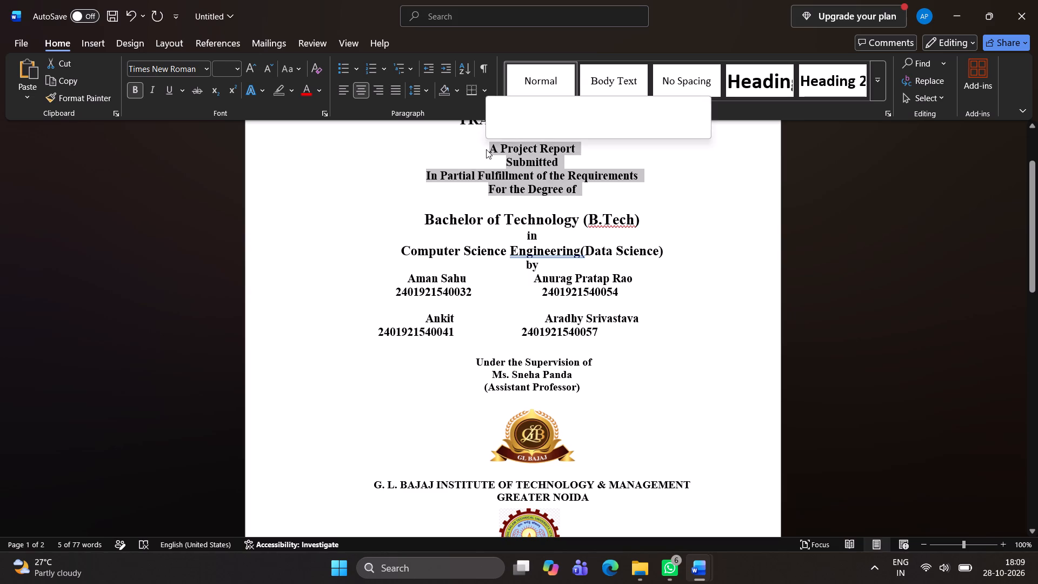
{"action": "key", "text": "ctrl+bracketleft"}
{"action": "left_click", "coordinate": [590, 176]}
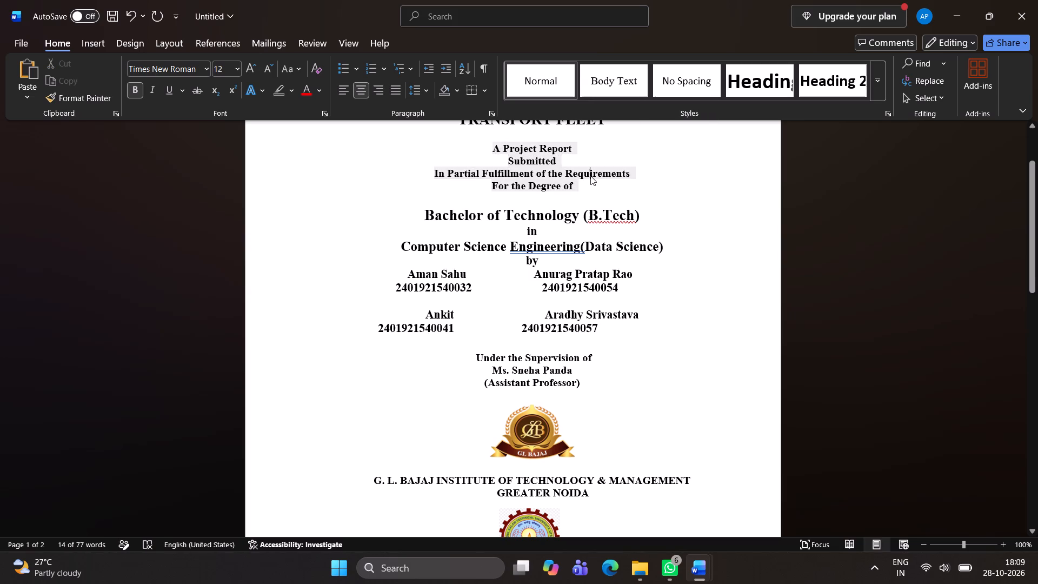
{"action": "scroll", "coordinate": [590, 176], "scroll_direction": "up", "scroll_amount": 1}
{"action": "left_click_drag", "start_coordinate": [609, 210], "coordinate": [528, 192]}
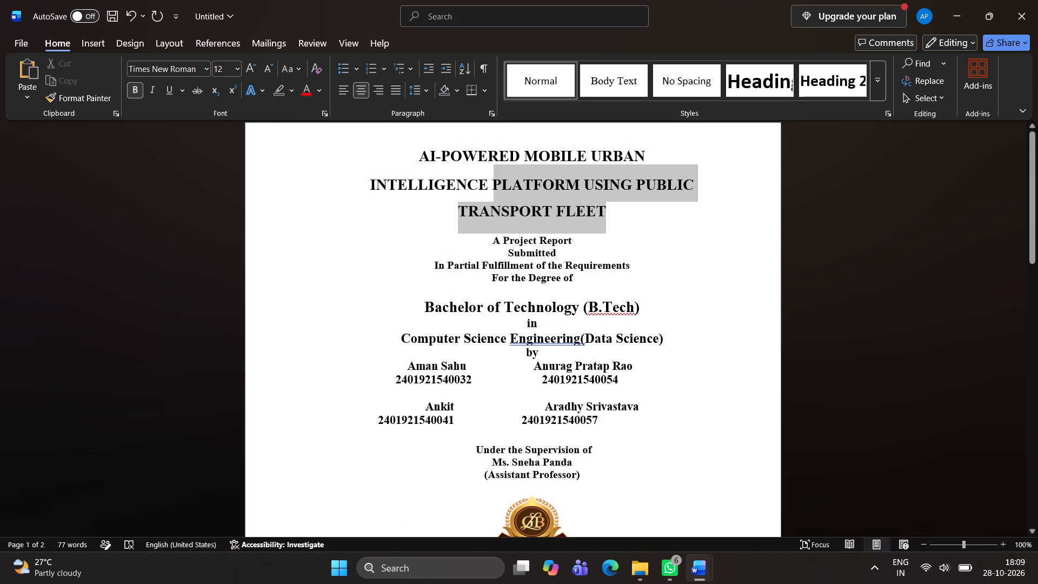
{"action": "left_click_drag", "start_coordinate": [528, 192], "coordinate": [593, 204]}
Reduce the Computer Science Engineering(Data Science) line to font size 14.
{"action": "scroll", "coordinate": [529, 291], "scroll_direction": "down", "scroll_amount": 1}
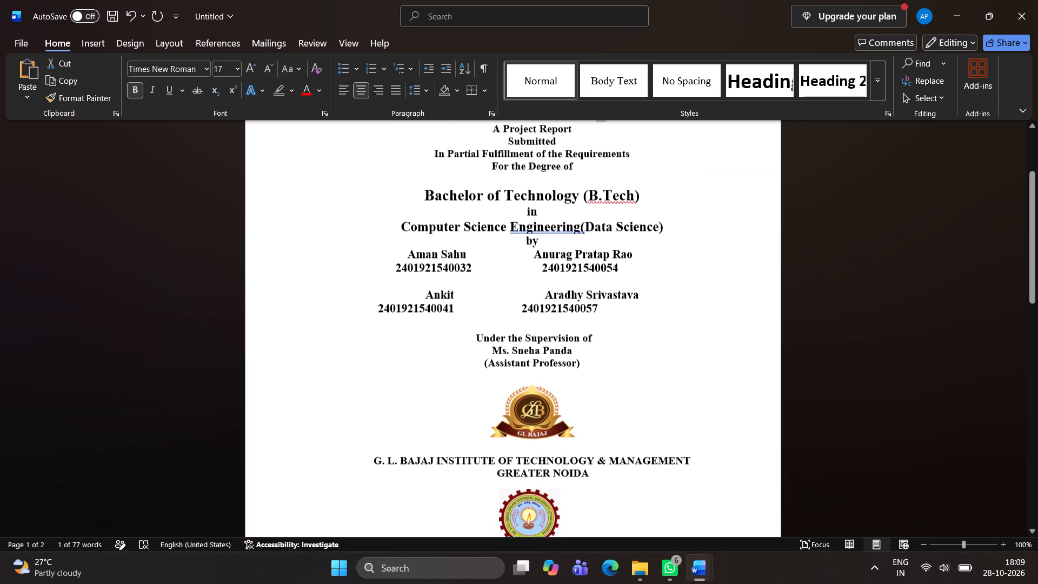
{"action": "scroll", "coordinate": [529, 291], "scroll_direction": "down", "scroll_amount": 1}
{"action": "left_click_drag", "start_coordinate": [400, 216], "coordinate": [649, 215]}
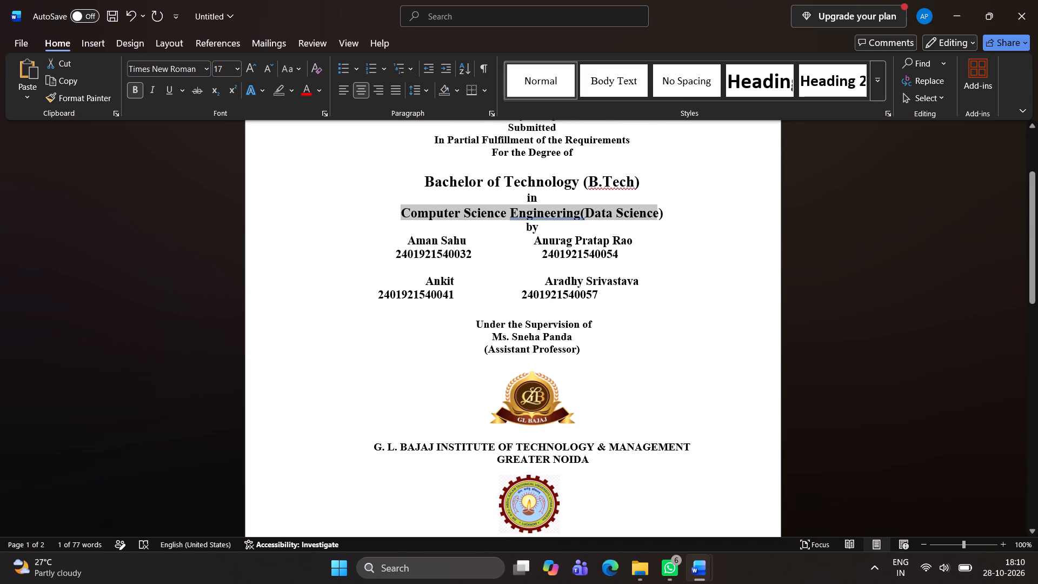
{"action": "left_click_drag", "start_coordinate": [649, 215], "coordinate": [667, 213]}
{"action": "key", "text": "ctrl+bracketleft"}
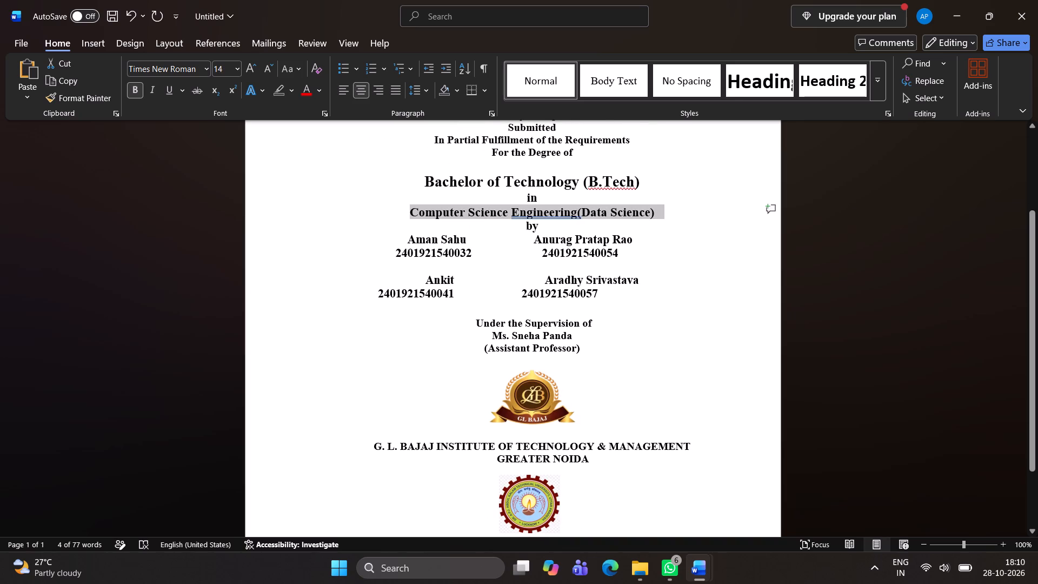
{"action": "left_click", "coordinate": [668, 224]}
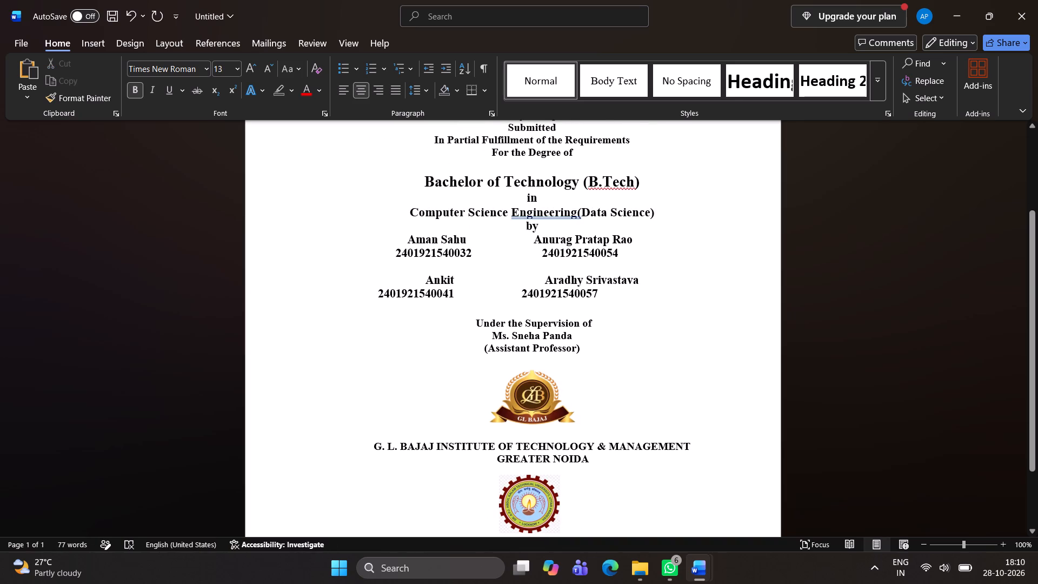
Reduce the three-line project title, from AI-POWERED MOBILE URBAN to TRANSPORT FLEET, to font size 16.
{"action": "scroll", "coordinate": [651, 301], "scroll_direction": "down", "scroll_amount": 1}
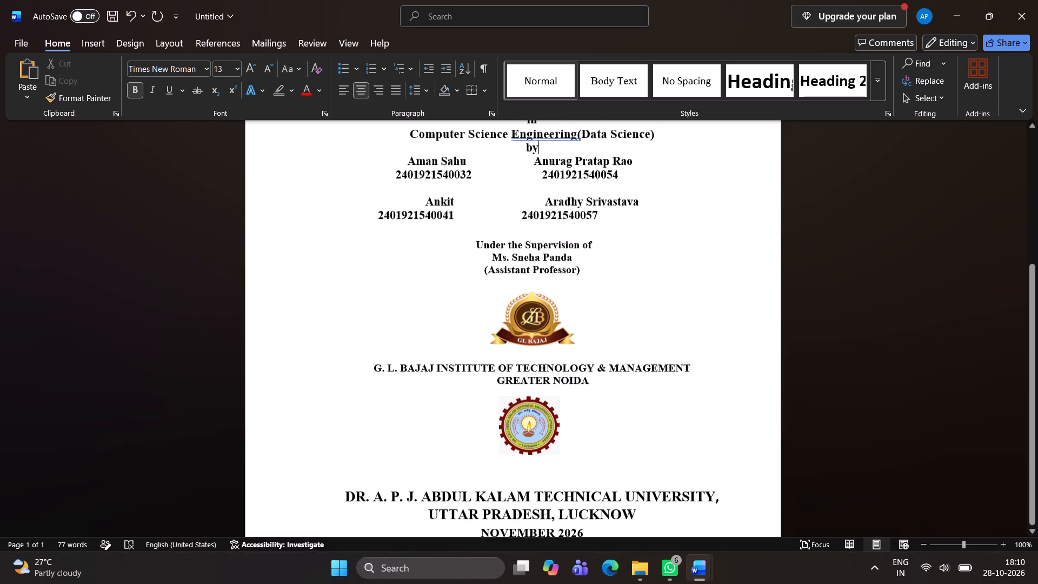
{"action": "scroll", "coordinate": [651, 301], "scroll_direction": "down", "scroll_amount": 5}
{"action": "scroll", "coordinate": [651, 301], "scroll_direction": "up", "scroll_amount": 2}
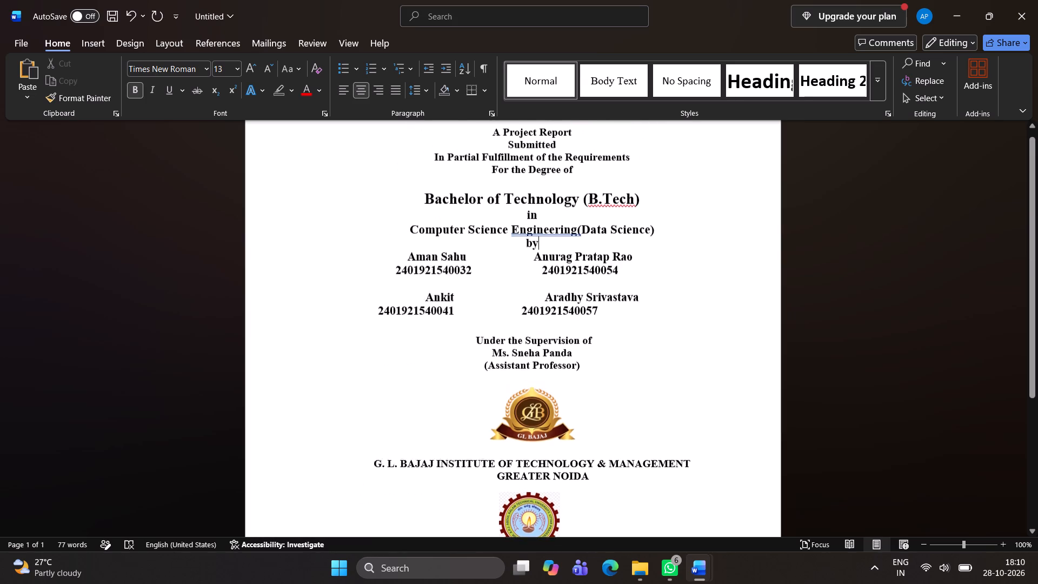
{"action": "scroll", "coordinate": [651, 301], "scroll_direction": "up", "scroll_amount": 1}
{"action": "scroll", "coordinate": [651, 301], "scroll_direction": "down", "scroll_amount": 1}
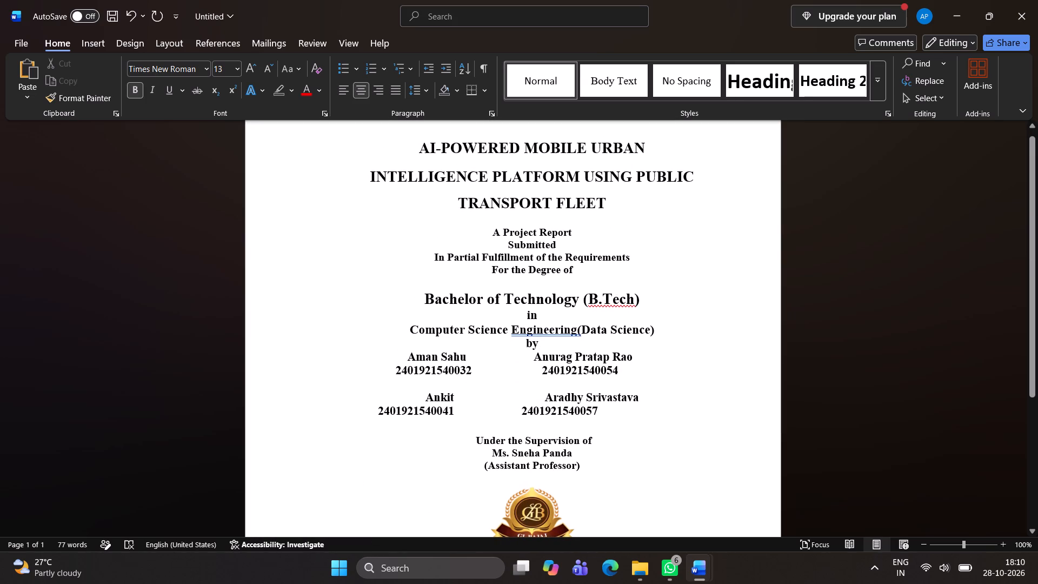
{"action": "left_click_drag", "start_coordinate": [618, 200], "coordinate": [426, 149]}
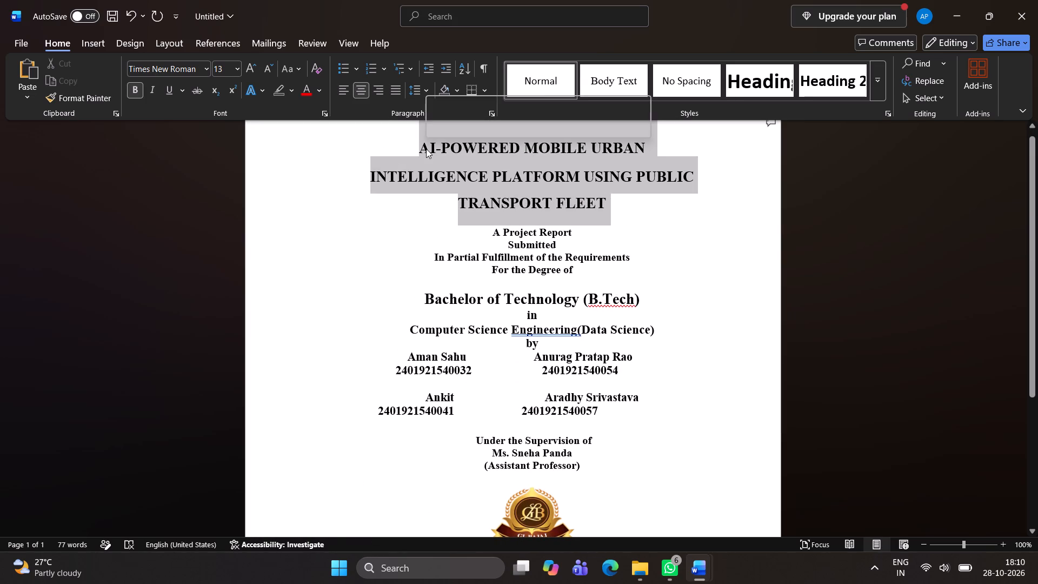
{"action": "key", "text": "ctrl+bracketleft"}
{"action": "left_click", "coordinate": [616, 211]}
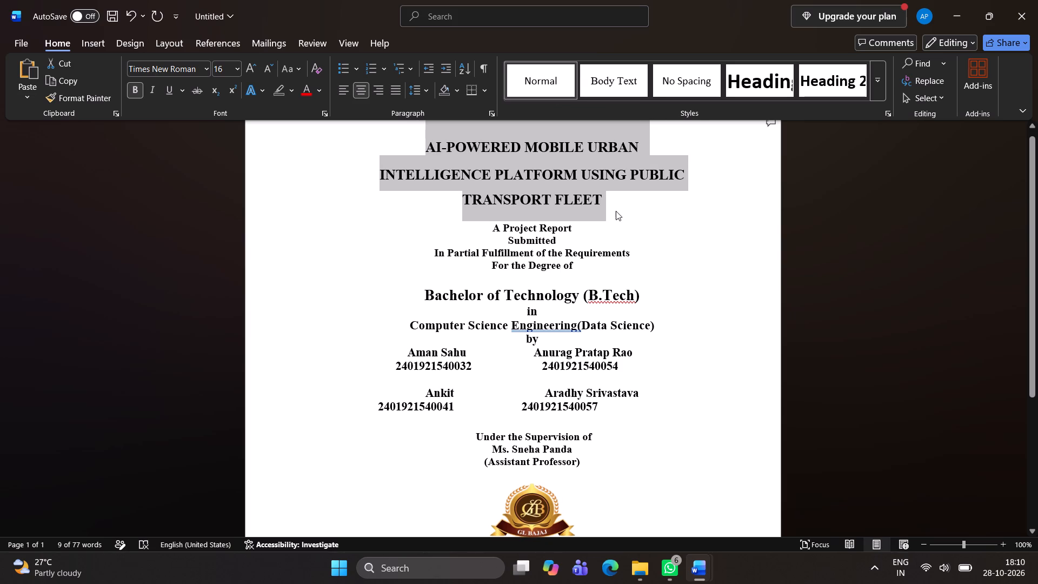
Add four more leading spaces to the first row of student names, just below the by line.
{"action": "scroll", "coordinate": [578, 270], "scroll_direction": "down", "scroll_amount": 1}
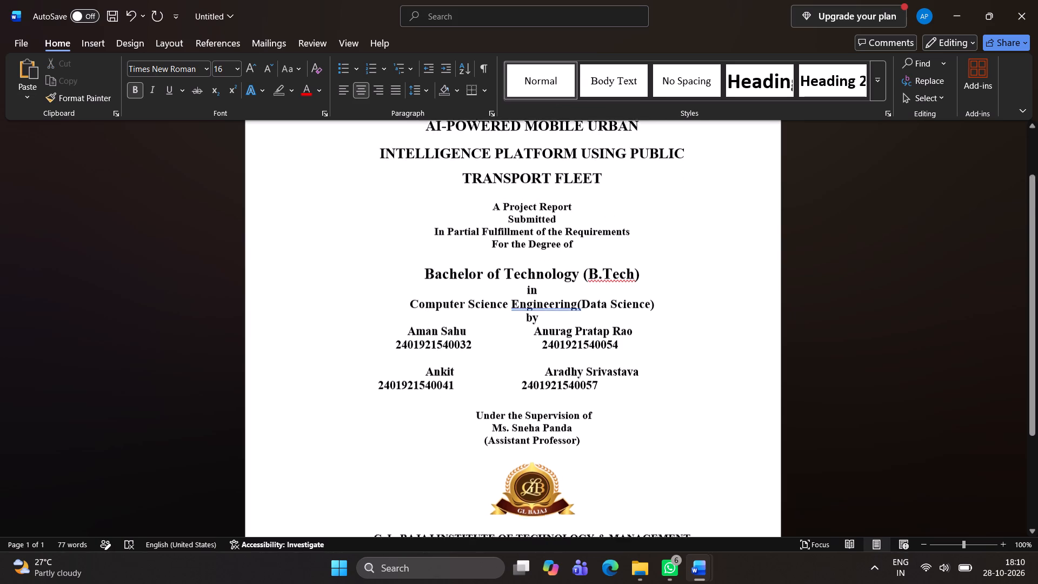
{"action": "scroll", "coordinate": [578, 270], "scroll_direction": "down", "scroll_amount": 1}
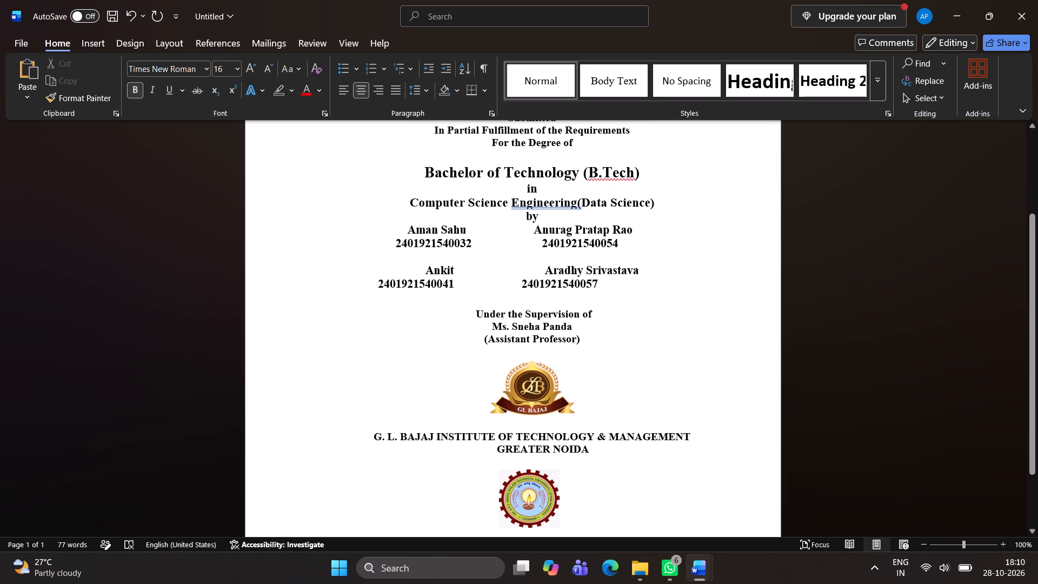
{"action": "left_click", "coordinate": [542, 190]}
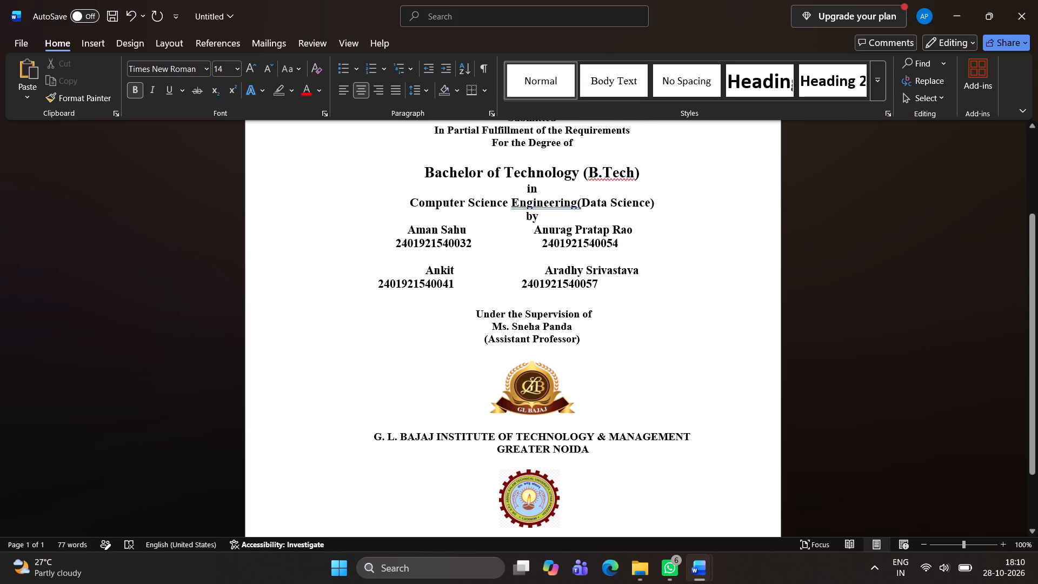
{"action": "left_click", "coordinate": [403, 229]}
{"action": "key", "text": "space"}
{"action": "key", "text": "space"}
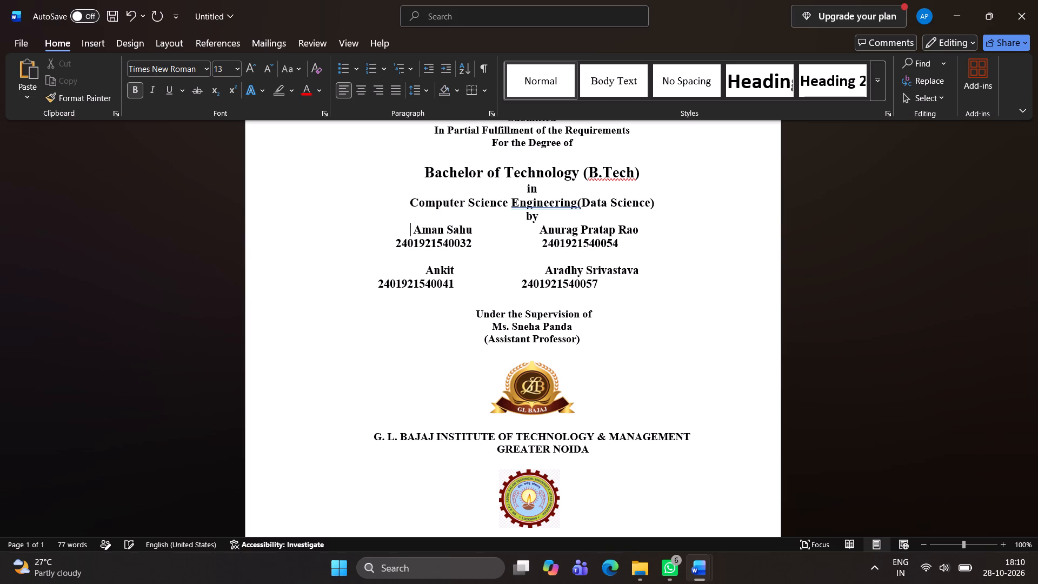
{"action": "key", "text": "space"}
{"action": "key", "text": "space"}
Add eight leading spaces to the first row of roll numbers to centre them under the student names above.
{"action": "left_click", "coordinate": [395, 241]}
{"action": "key", "text": "space"}
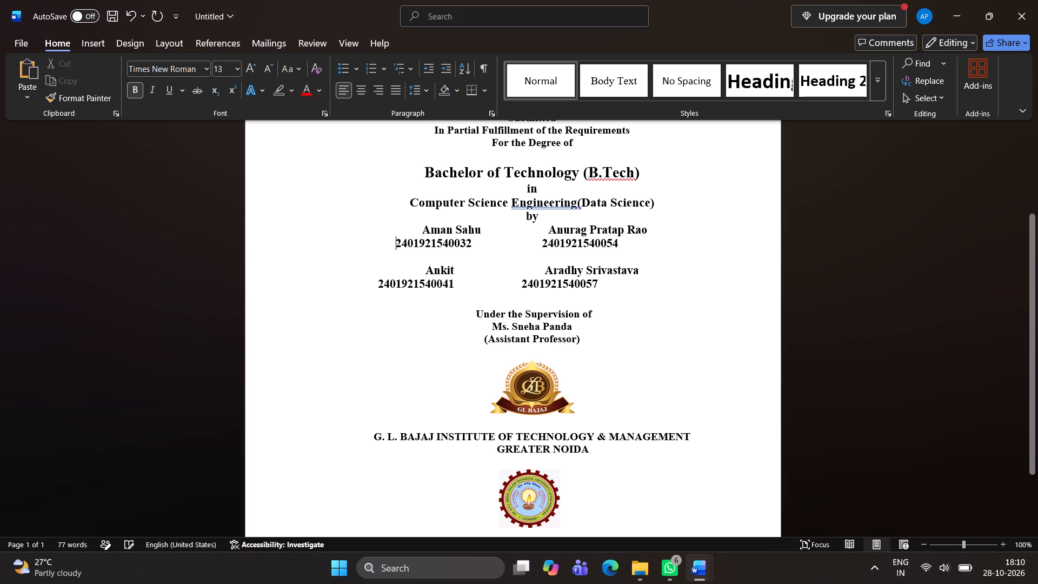
{"action": "key", "text": "space"}
{"action": "key", "text": "space"}
{"action": "key", "text": "space"}
{"action": "key", "text": "space"}
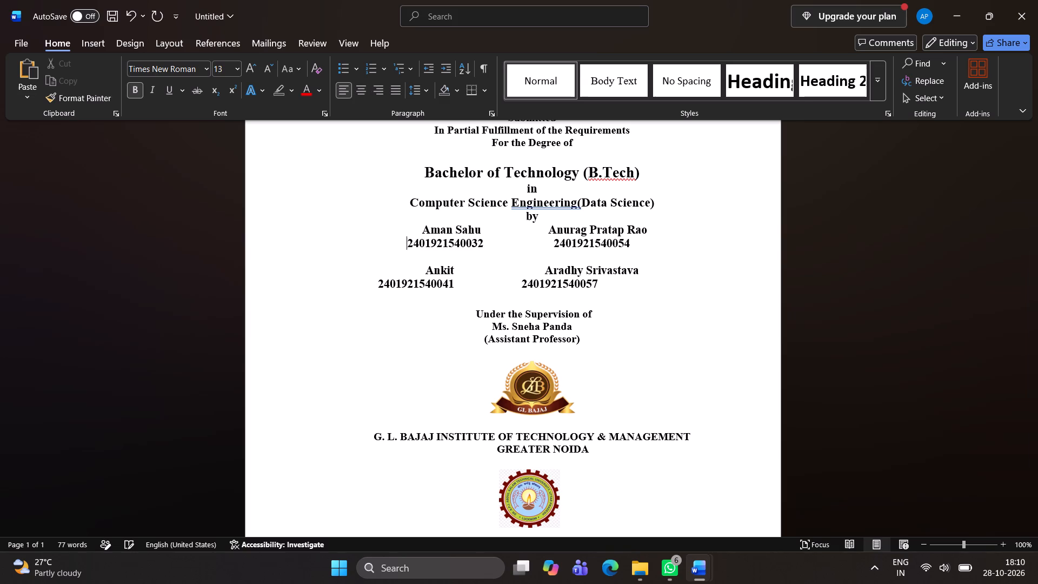
{"action": "key", "text": "space"}
{"action": "key", "text": "space"}
{"action": "key", "text": "space"}
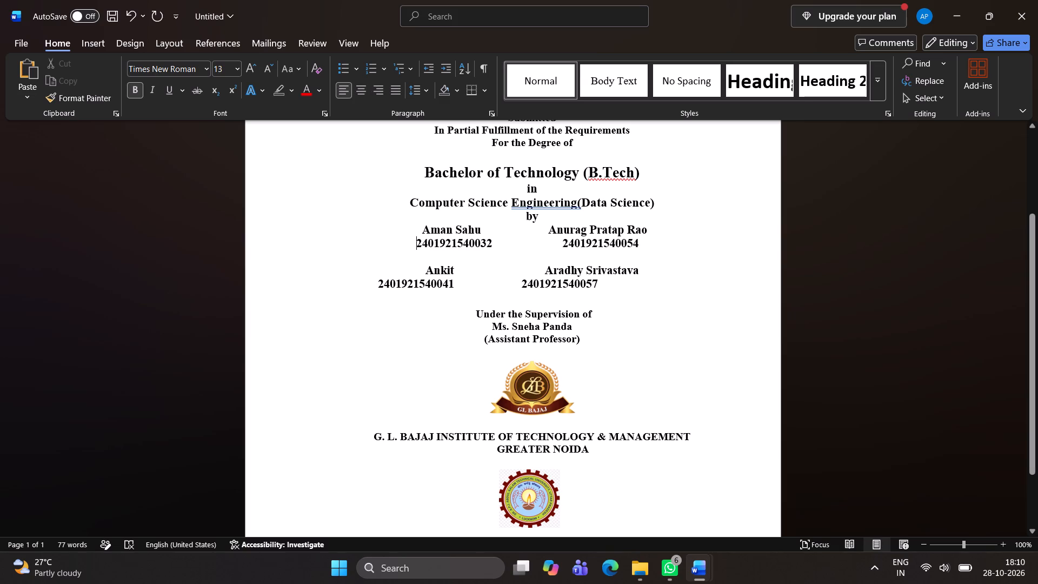
Add nine leading spaces to the second row of roll numbers to line them up with the first row of roll numbers.
{"action": "left_click", "coordinate": [409, 274]}
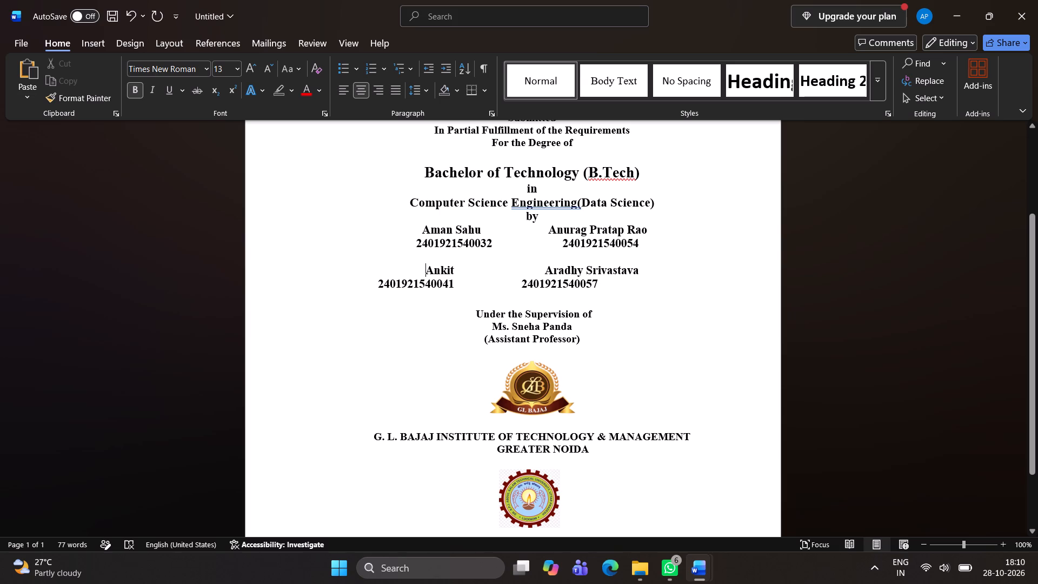
{"action": "left_click", "coordinate": [371, 287]}
{"action": "key", "text": "space"}
{"action": "key", "text": "space"}
{"action": "key", "text": "space"}
{"action": "key", "text": "space"}
{"action": "key", "text": "space"}
{"action": "key", "text": "space"}
{"action": "key", "text": "space"}
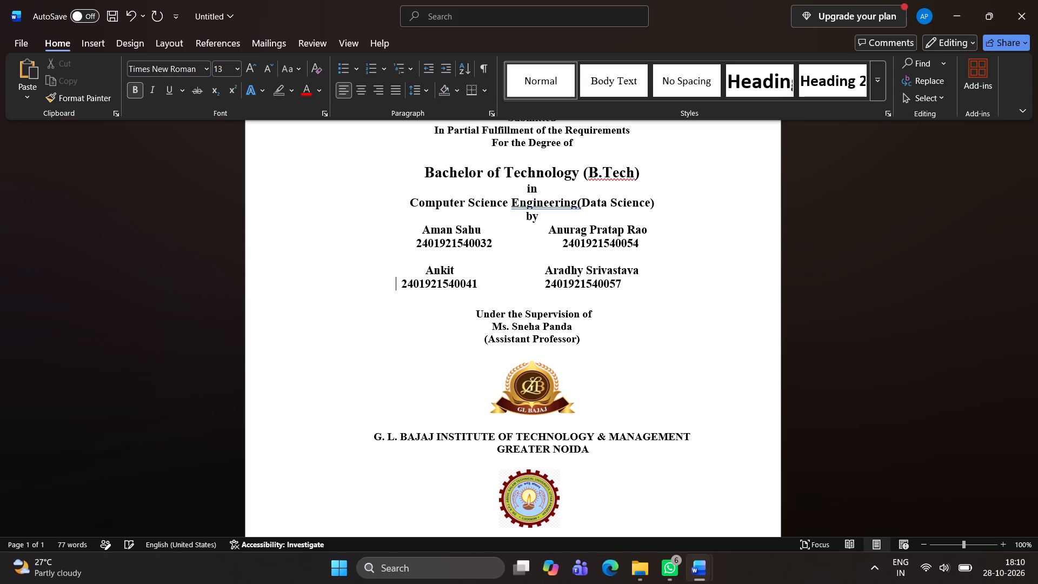
{"action": "key", "text": "space"}
{"action": "key", "text": "space"}
{"action": "key", "text": "space"}
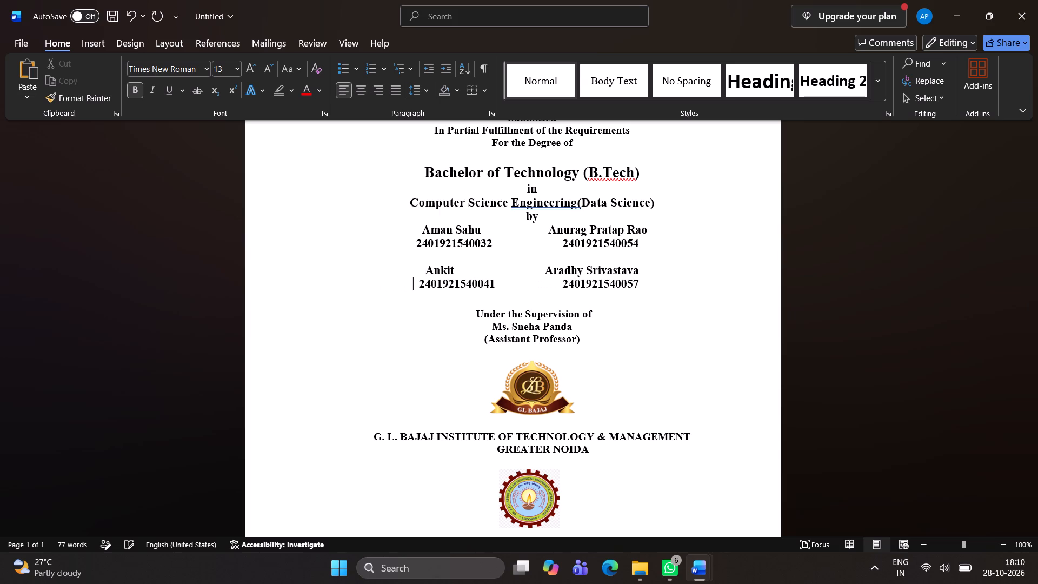
{"action": "key", "text": "BackSpace"}
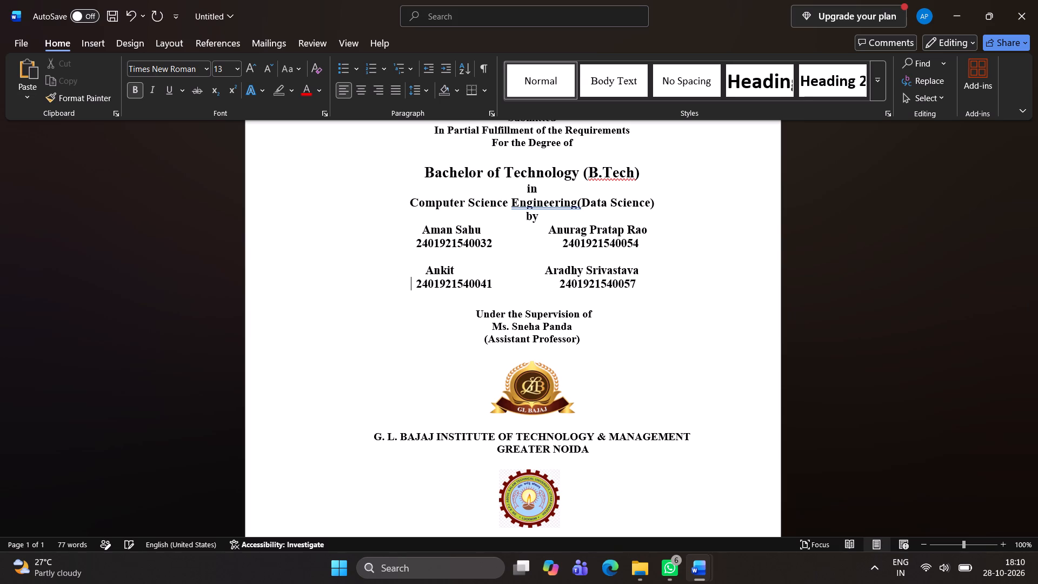
{"action": "left_click", "coordinate": [557, 216]}
Reduce the font size of the two DR. A. P. J. ABDUL KALAM TECHNICAL UNIVERSITY lines and NOVEMBER 2026 by two points.
{"action": "scroll", "coordinate": [557, 216], "scroll_direction": "down", "scroll_amount": 2}
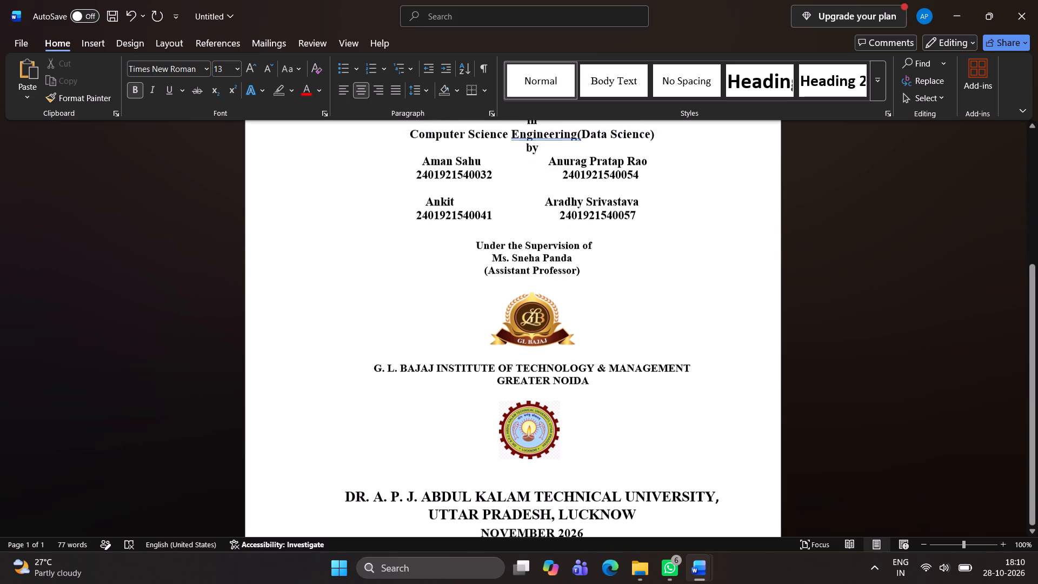
{"action": "scroll", "coordinate": [557, 216], "scroll_direction": "down", "scroll_amount": 2}
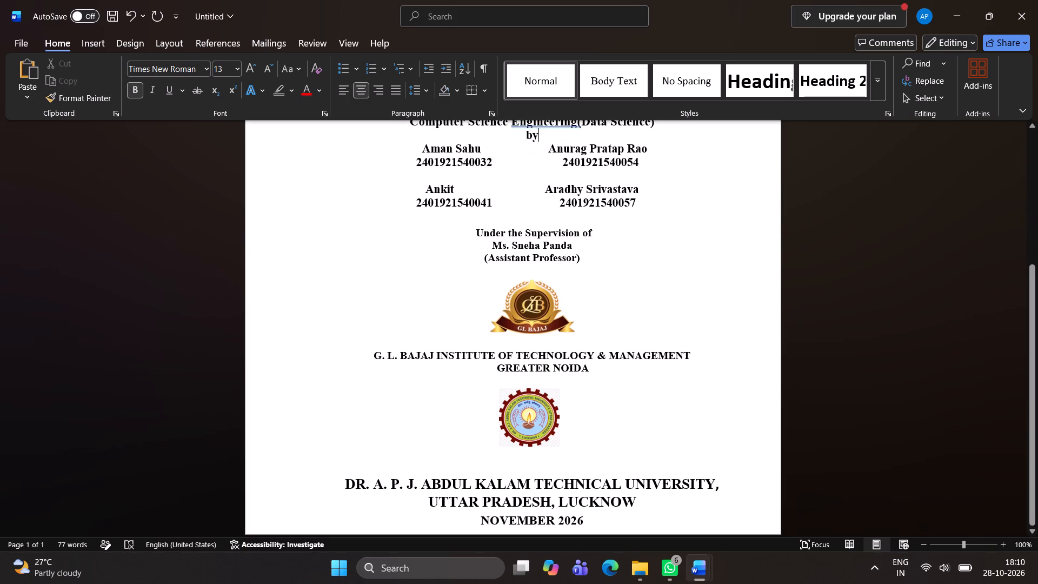
{"action": "left_click_drag", "start_coordinate": [605, 523], "coordinate": [355, 481]}
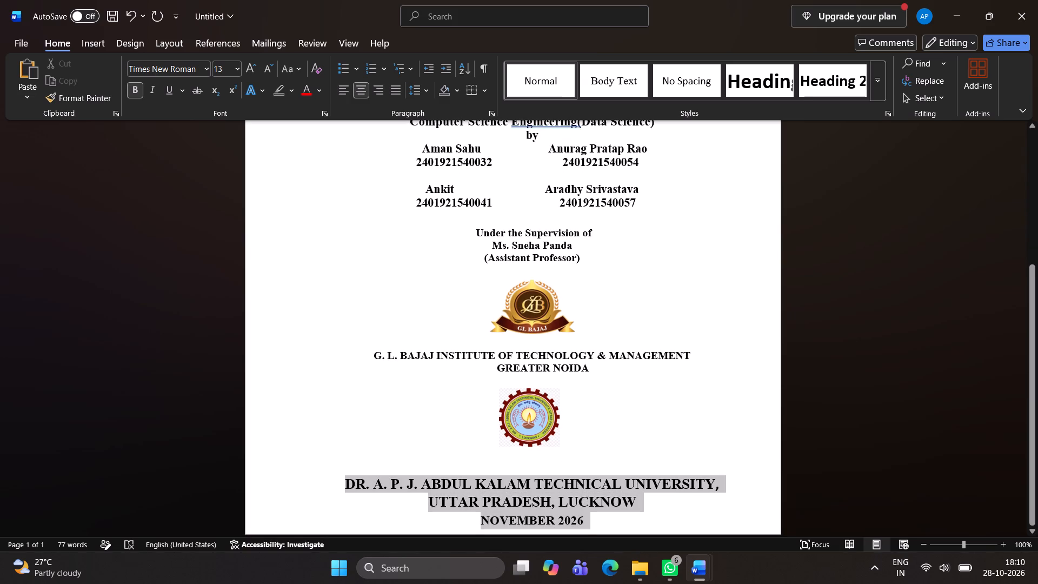
{"action": "left_click_drag", "start_coordinate": [355, 481], "coordinate": [348, 480]}
{"action": "key", "text": "ctrl+bracketleft"}
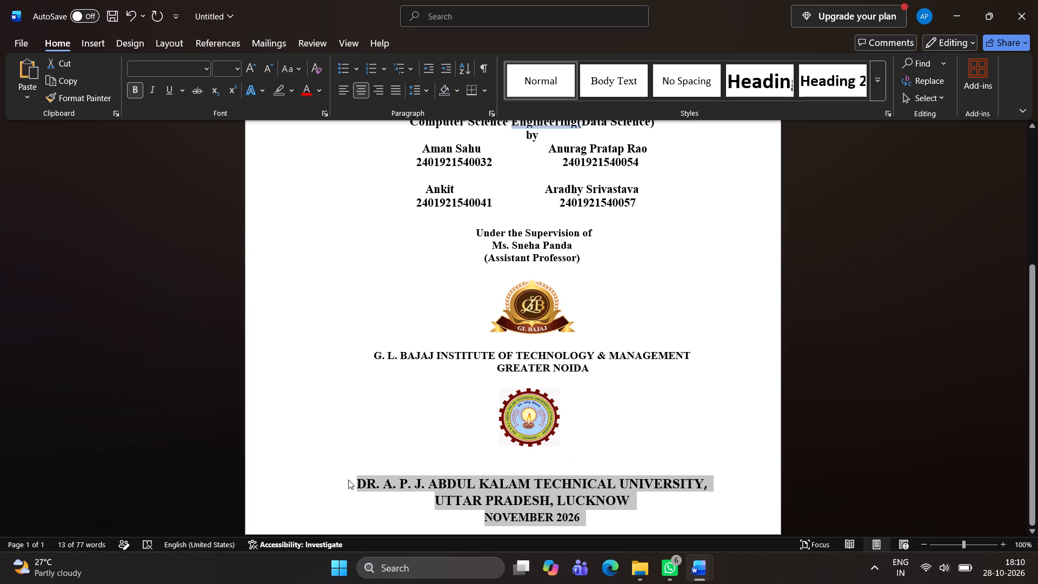
{"action": "key", "text": "ctrl+bracketleft"}
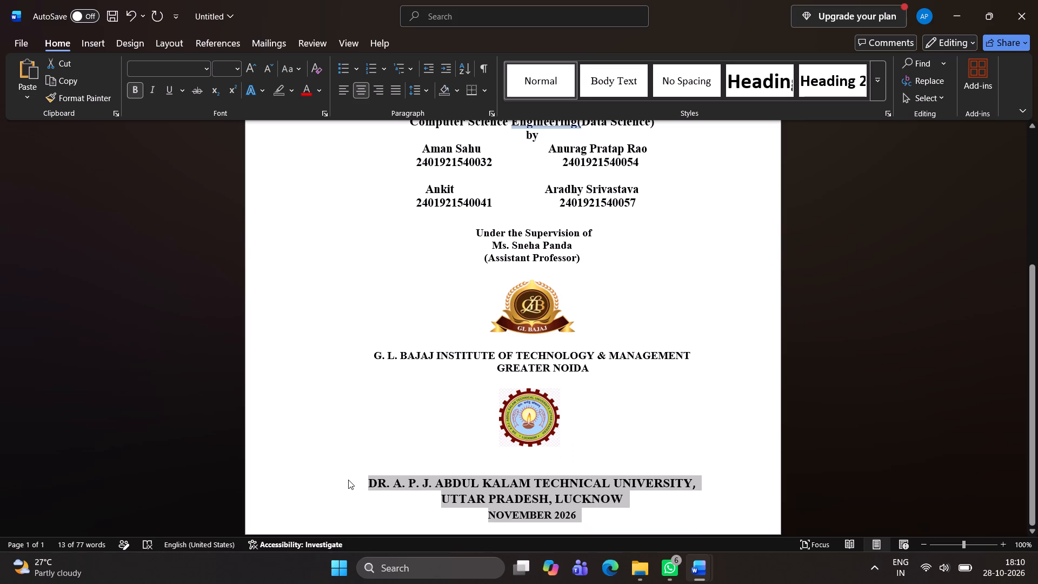
{"action": "left_click", "coordinate": [612, 509]}
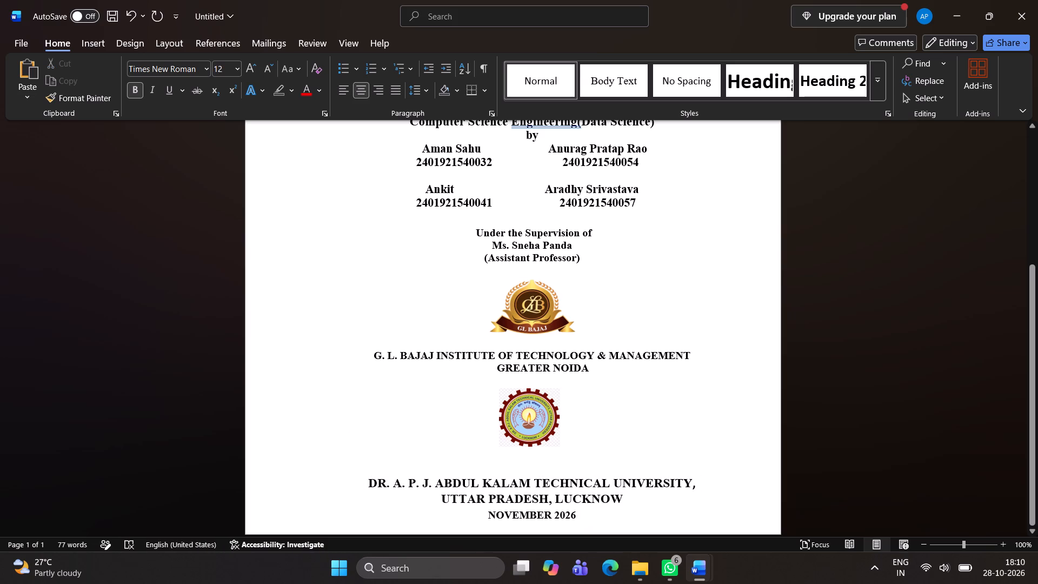
Examine the whole title page from the project title to the date to check its layout and alignment.
{"action": "scroll", "coordinate": [590, 379], "scroll_direction": "up", "scroll_amount": 3}
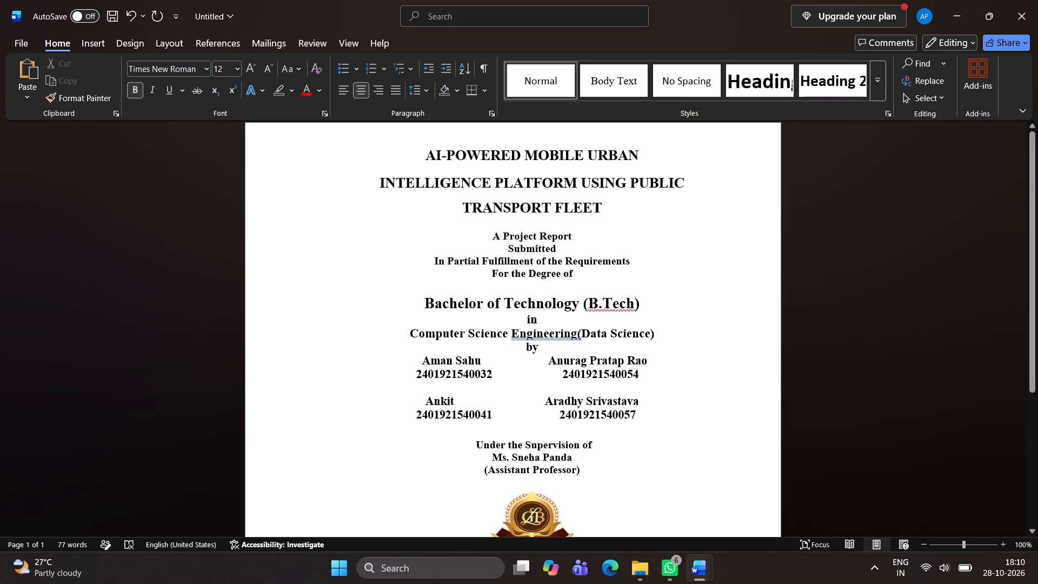
{"action": "scroll", "coordinate": [590, 379], "scroll_direction": "down", "scroll_amount": 4}
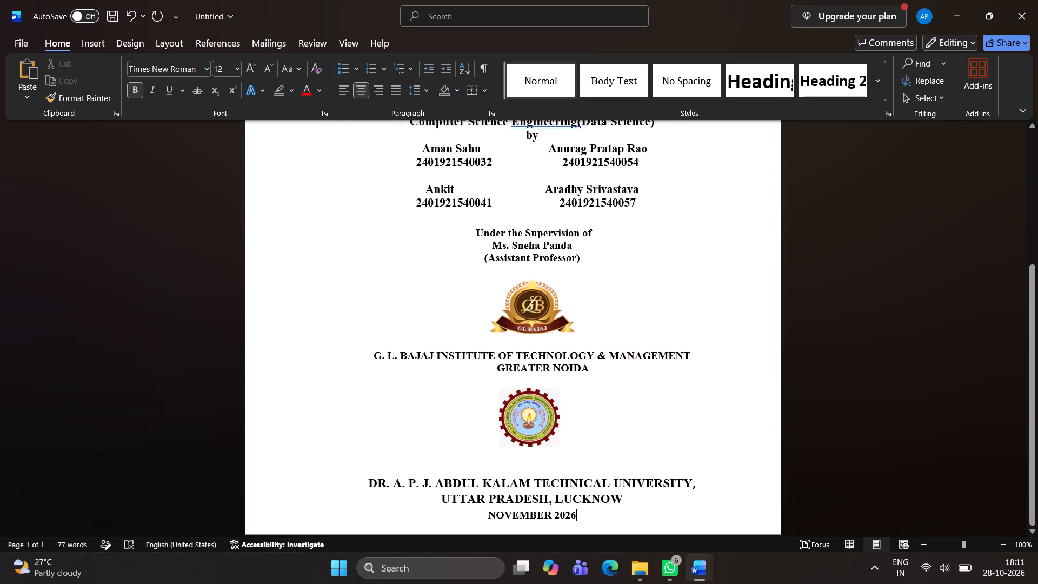
{"action": "scroll", "coordinate": [590, 379], "scroll_direction": "up", "scroll_amount": 5}
{"action": "scroll", "coordinate": [590, 379], "scroll_direction": "down", "scroll_amount": 4}
{"action": "scroll", "coordinate": [590, 379], "scroll_direction": "up", "scroll_amount": 3}
{"action": "scroll", "coordinate": [590, 379], "scroll_direction": "down", "scroll_amount": 1}
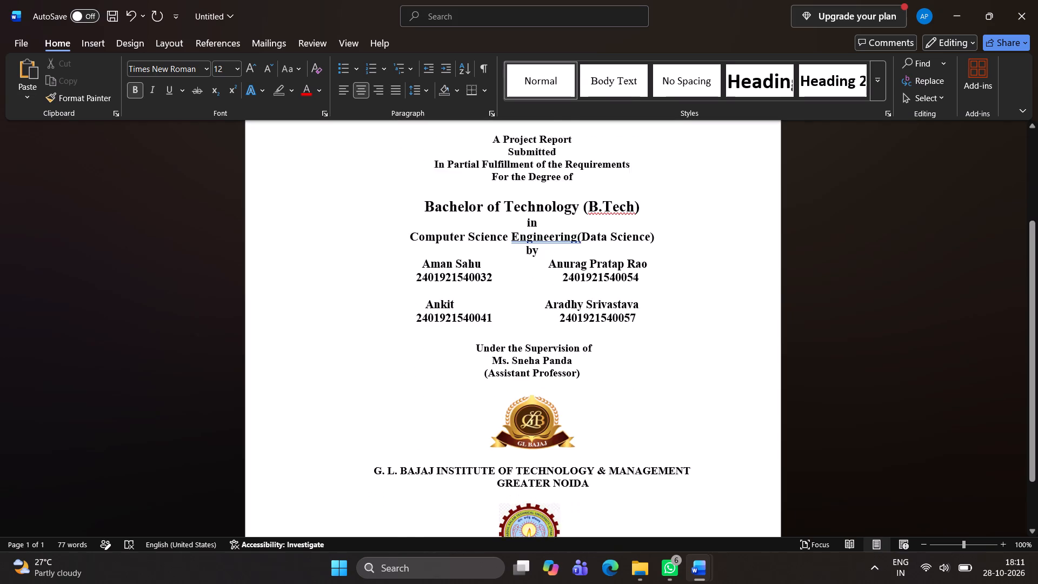
Examine the title page down to NOVEMBER 2026, including in the print preview, to check its one-page layout.
{"action": "scroll", "coordinate": [590, 379], "scroll_direction": "down", "scroll_amount": 6}
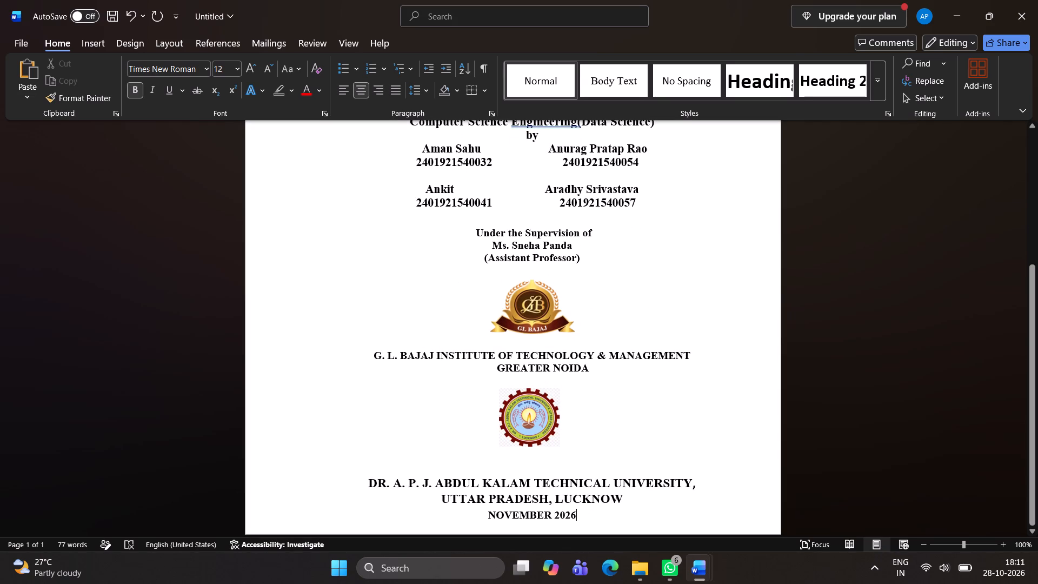
{"action": "scroll", "coordinate": [590, 379], "scroll_direction": "up", "scroll_amount": 4}
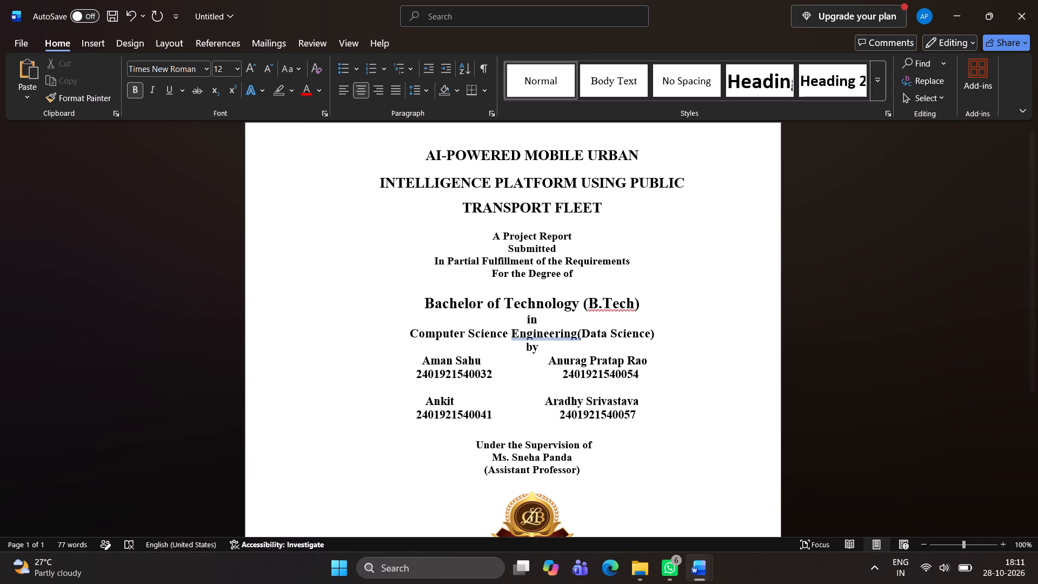
{"action": "key", "text": "ctrl+p"}
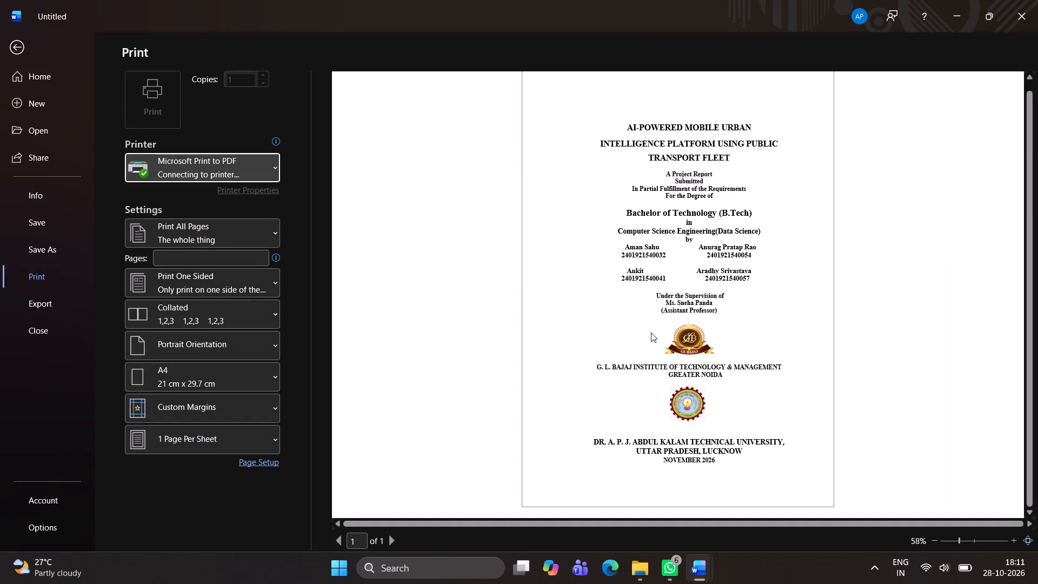
{"action": "left_click", "coordinate": [18, 43]}
Increase the font size of the three-line project title AI-POWERED MOBILE URBAN INTELLIGENCE PLATFORM USING PUBLIC TRANSPORT FLEET to 18 points.
{"action": "scroll", "coordinate": [340, 151], "scroll_direction": "up", "scroll_amount": 4}
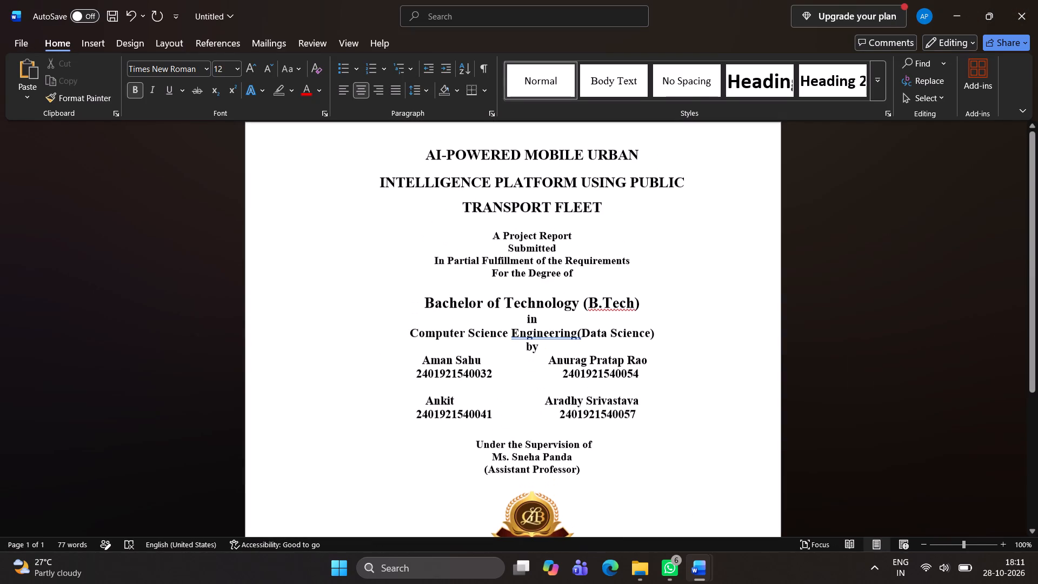
{"action": "scroll", "coordinate": [340, 151], "scroll_direction": "up", "scroll_amount": 1}
{"action": "left_click_drag", "start_coordinate": [627, 215], "coordinate": [378, 151]}
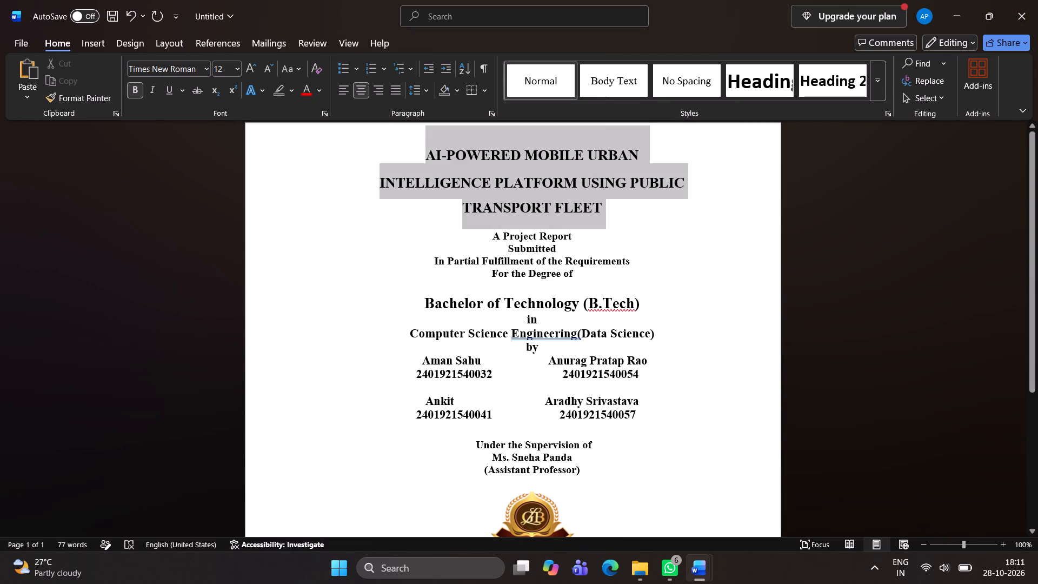
{"action": "left_click_drag", "start_coordinate": [378, 151], "coordinate": [377, 148]}
{"action": "key", "text": "ctrl+bracketright"}
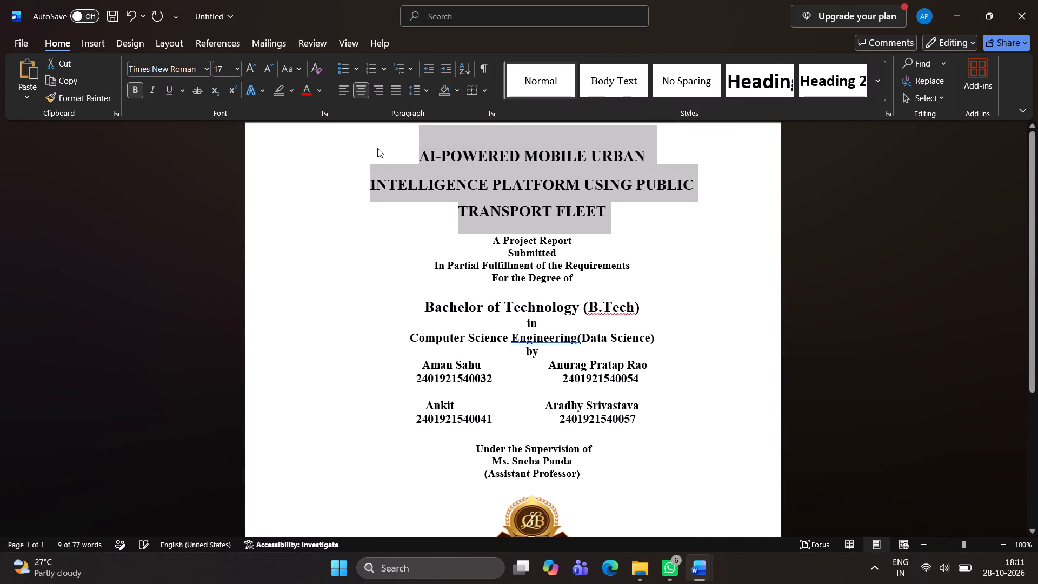
{"action": "key", "text": "ctrl+bracketright"}
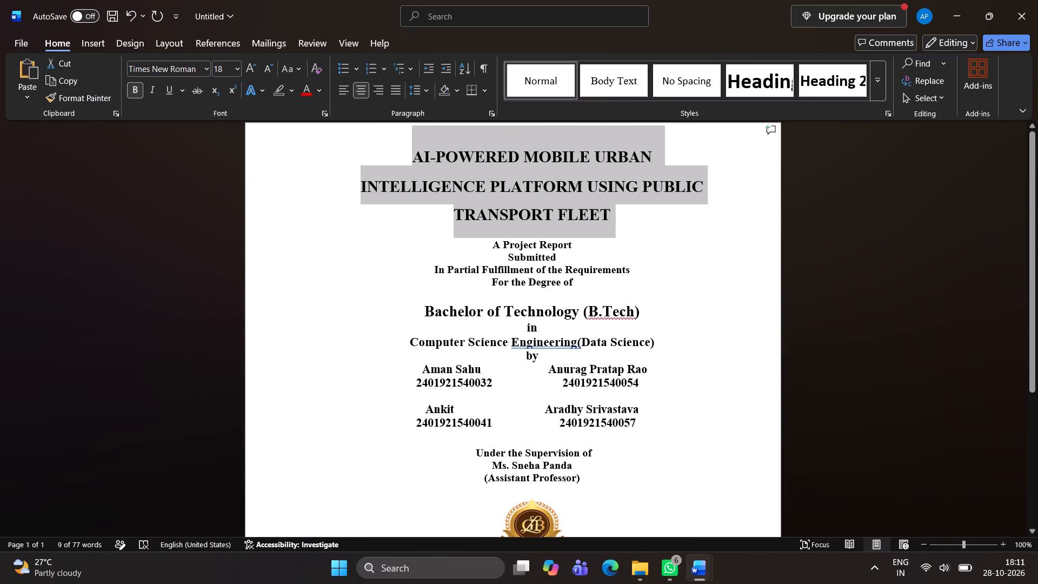
{"action": "left_click", "coordinate": [423, 262]}
Increase the font size of the G. L. BAJAJ INSTITUTE OF TECHNOLOGY & MANAGEMENT and GREATER NOIDA lines to 14 points.
{"action": "scroll", "coordinate": [423, 262], "scroll_direction": "down", "scroll_amount": 7}
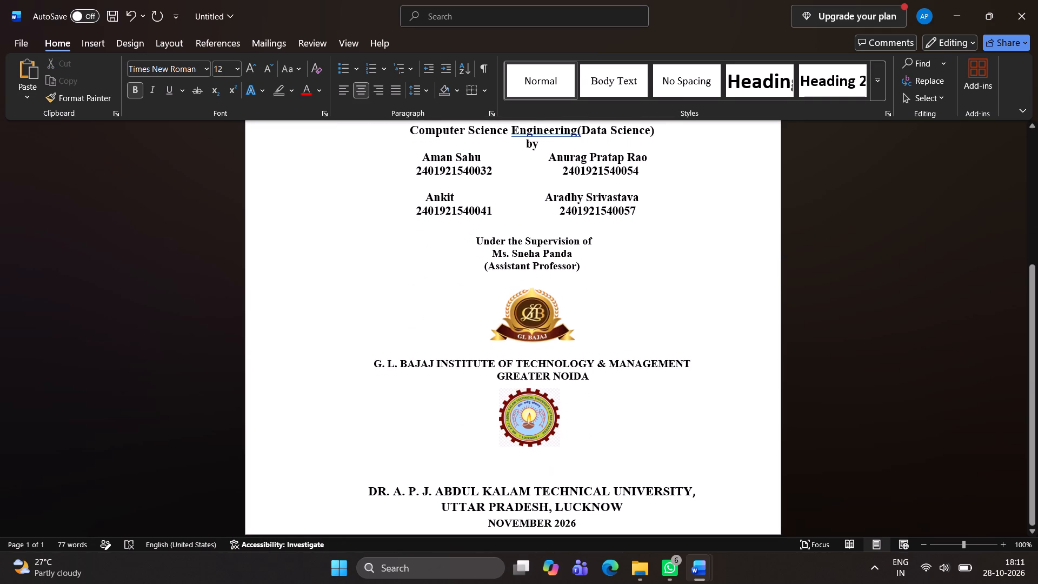
{"action": "left_click_drag", "start_coordinate": [591, 377], "coordinate": [411, 363]}
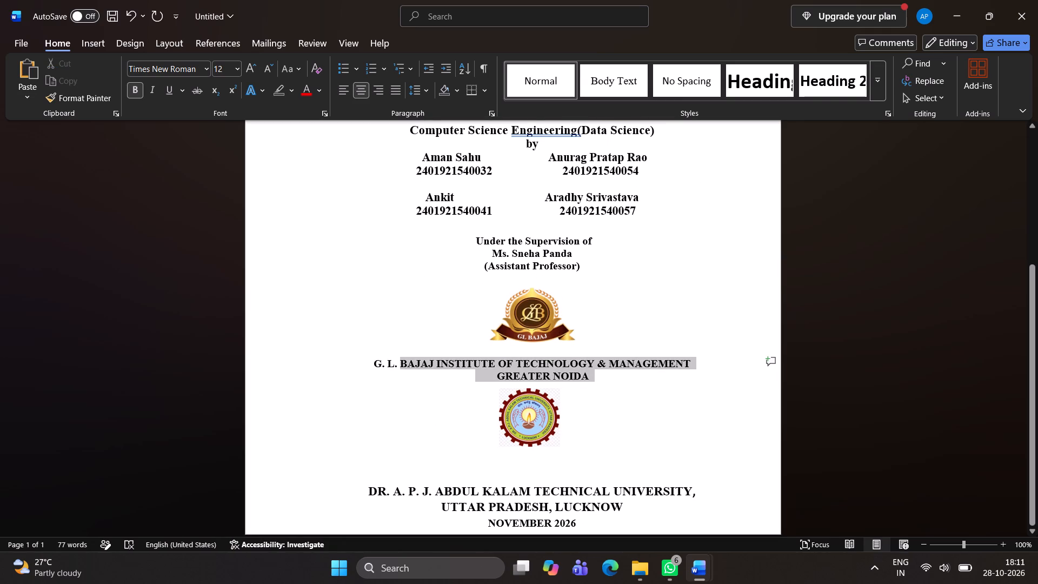
{"action": "left_click_drag", "start_coordinate": [411, 363], "coordinate": [356, 360]}
{"action": "key", "text": "ctrl+bracketright"}
{"action": "key", "text": "ctrl+bracketright"}
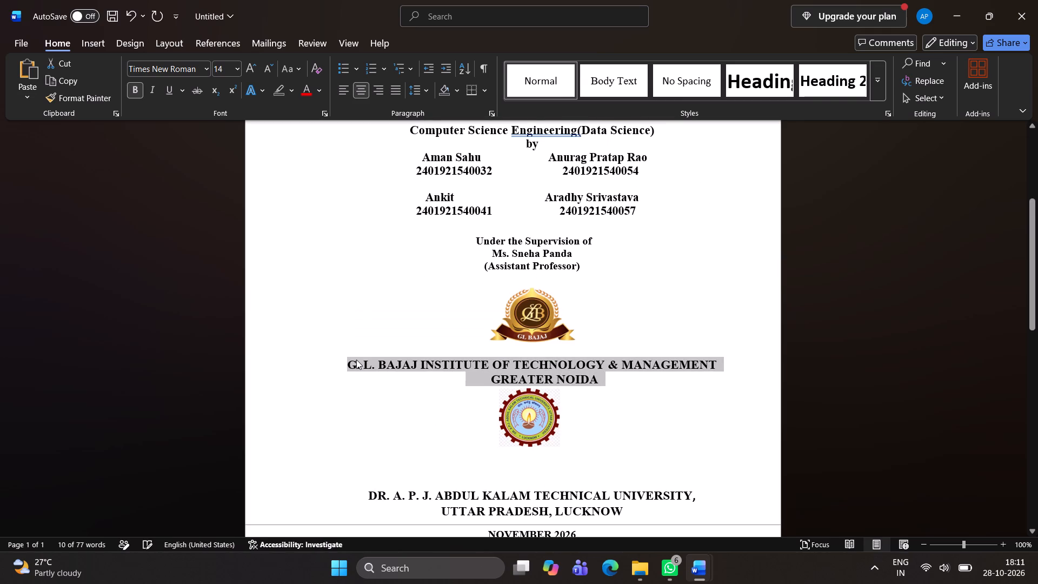
Check the page fit in the print preview and reduce the G. L. BAJAJ institute and GREATER NOIDA lines to 13 points.
{"action": "scroll", "coordinate": [356, 360], "scroll_direction": "down", "scroll_amount": 1}
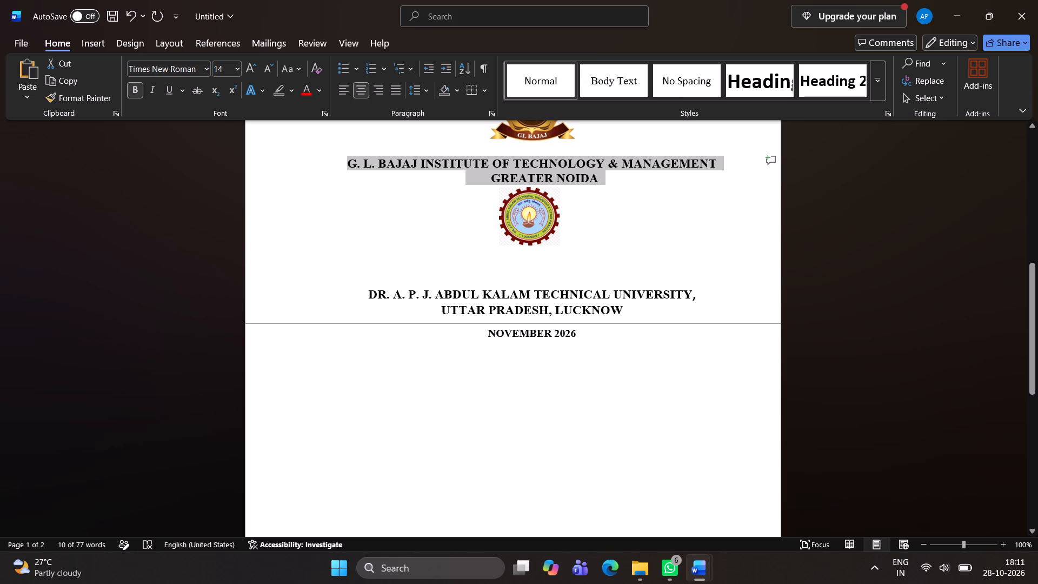
{"action": "key", "text": "ctrl+p"}
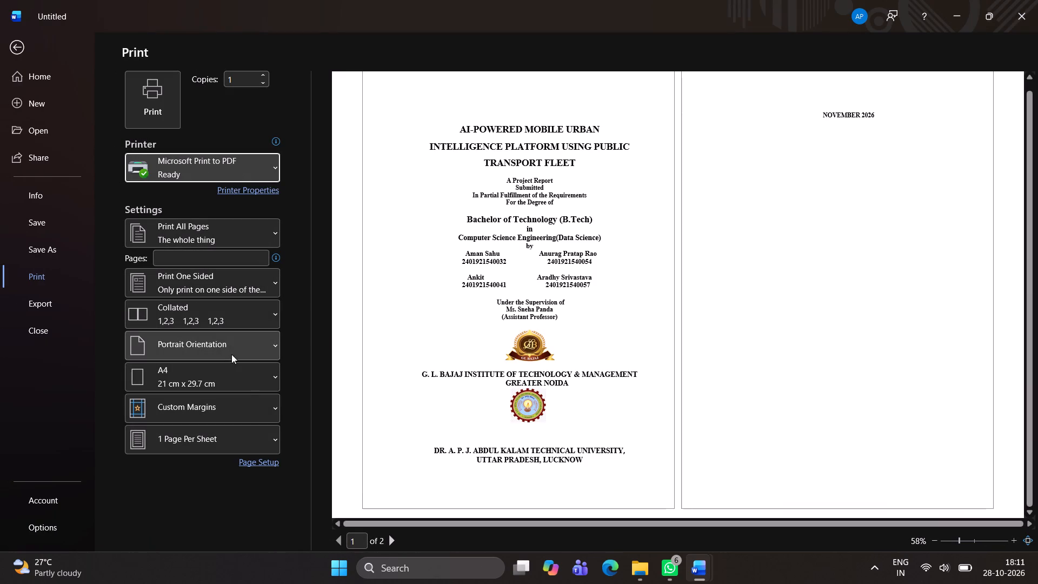
{"action": "left_click", "coordinate": [19, 50]}
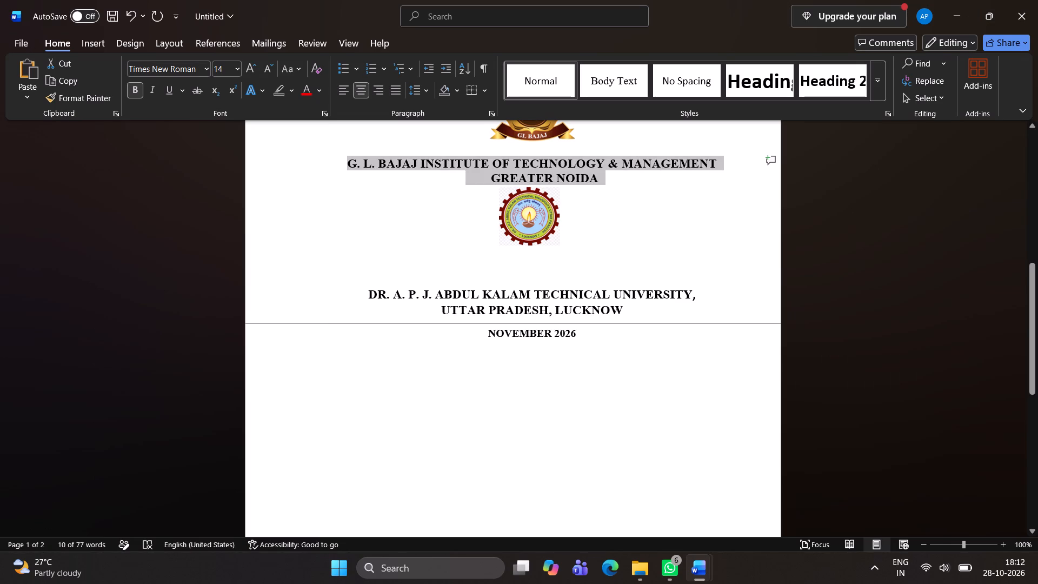
{"action": "key", "text": "ctrl+bracketleft"}
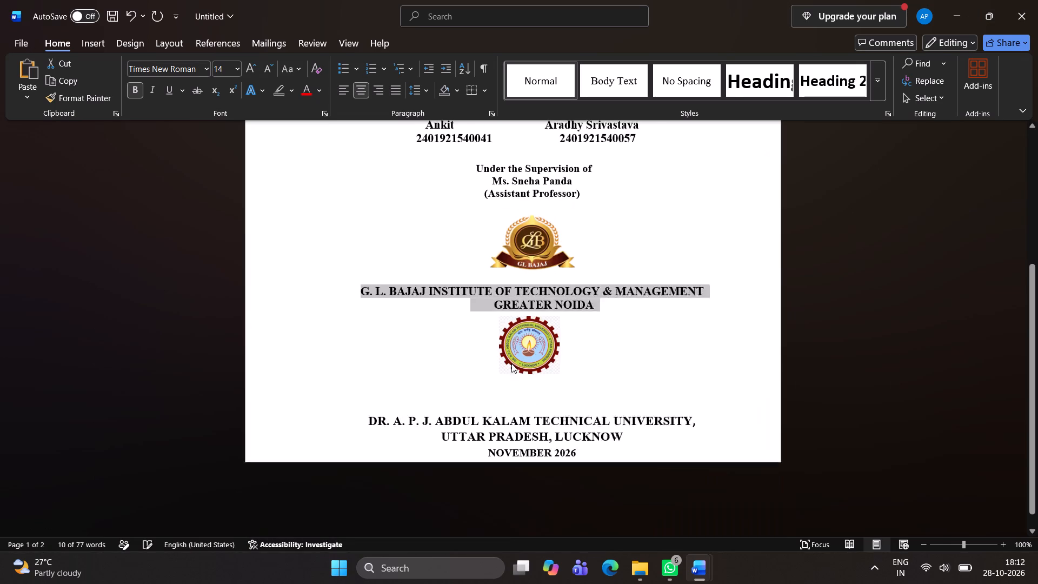
{"action": "scroll", "coordinate": [511, 363], "scroll_direction": "down", "scroll_amount": 1}
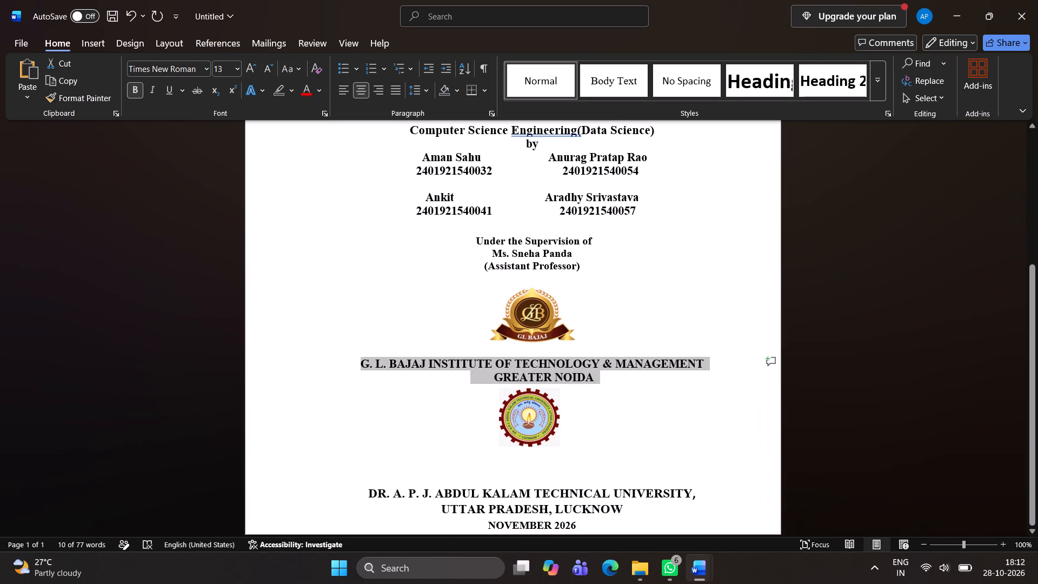
{"action": "left_click", "coordinate": [627, 393]}
Review the title page in the print preview and print it with Microsoft Print to PDF, opening the output file name for entry.
{"action": "scroll", "coordinate": [627, 393], "scroll_direction": "up", "scroll_amount": 3}
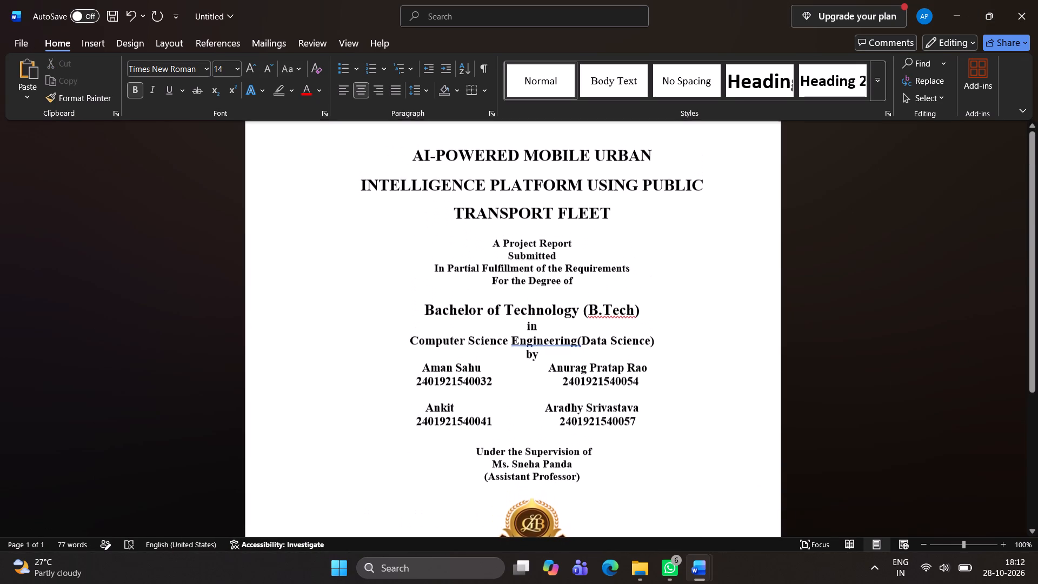
{"action": "key", "text": "ctrl+p"}
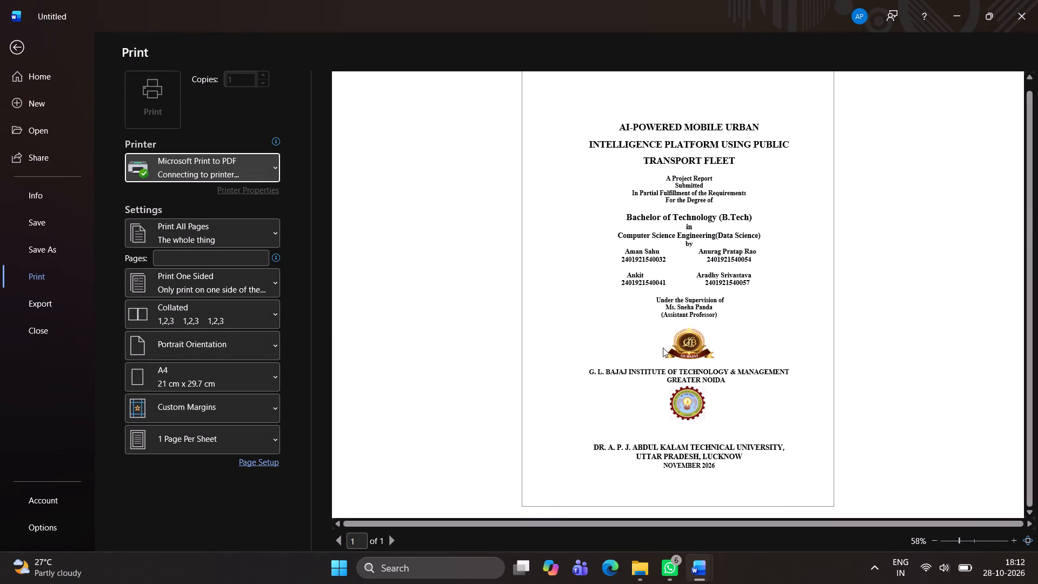
{"action": "scroll", "coordinate": [663, 348], "scroll_direction": "down", "scroll_amount": 2}
{"action": "scroll", "coordinate": [663, 348], "scroll_direction": "up", "scroll_amount": 4}
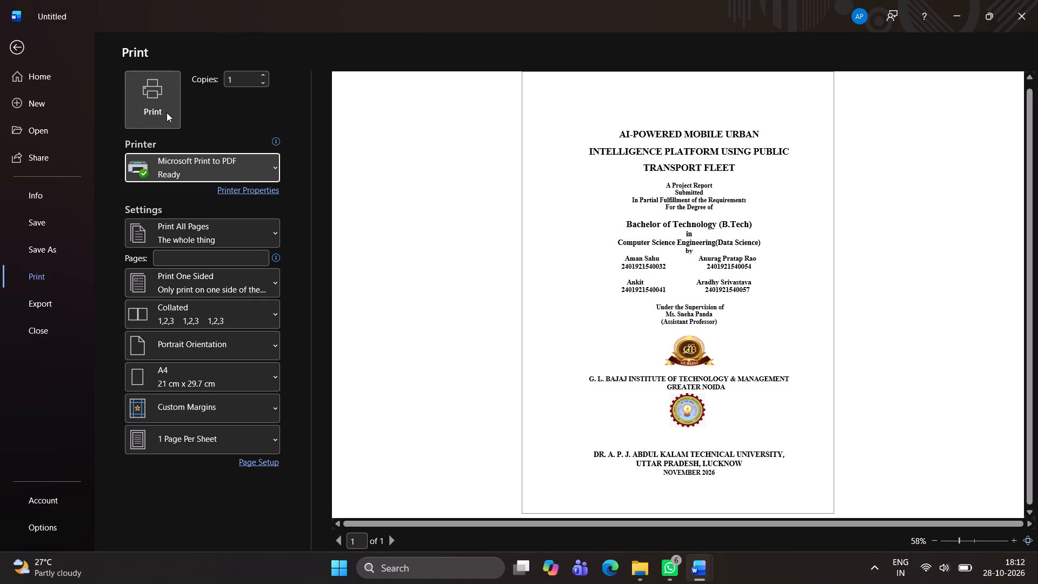
{"action": "left_click", "coordinate": [167, 112]}
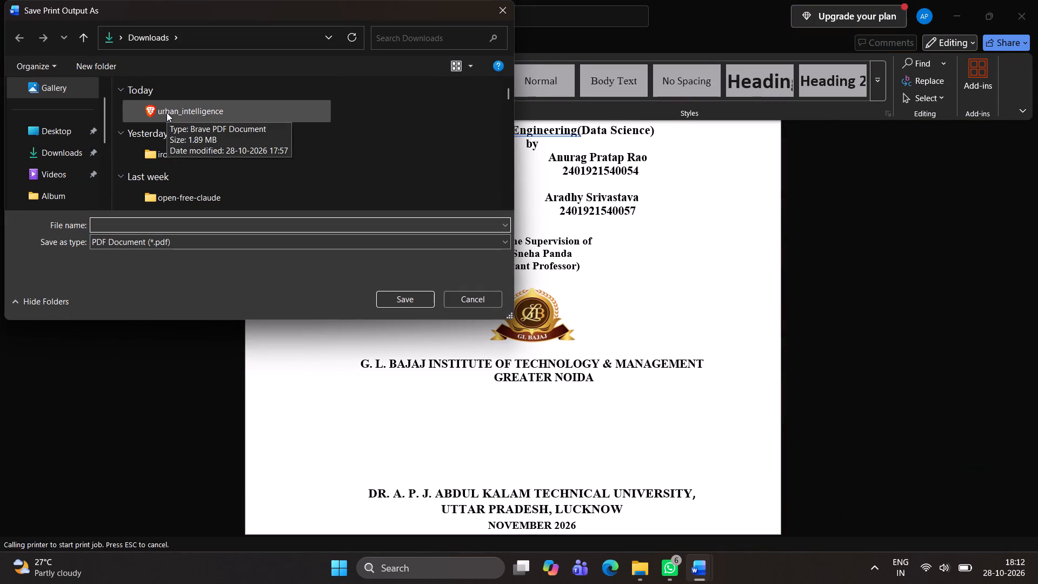
{"action": "left_click", "coordinate": [258, 225]}
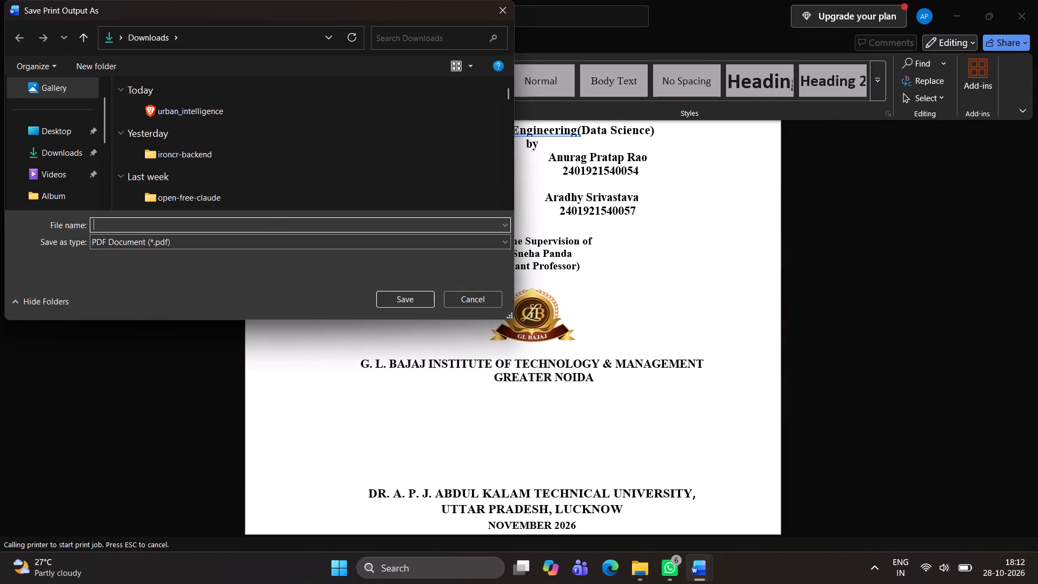
Save the printed title page as a PDF named front_page in the Downloads folder.
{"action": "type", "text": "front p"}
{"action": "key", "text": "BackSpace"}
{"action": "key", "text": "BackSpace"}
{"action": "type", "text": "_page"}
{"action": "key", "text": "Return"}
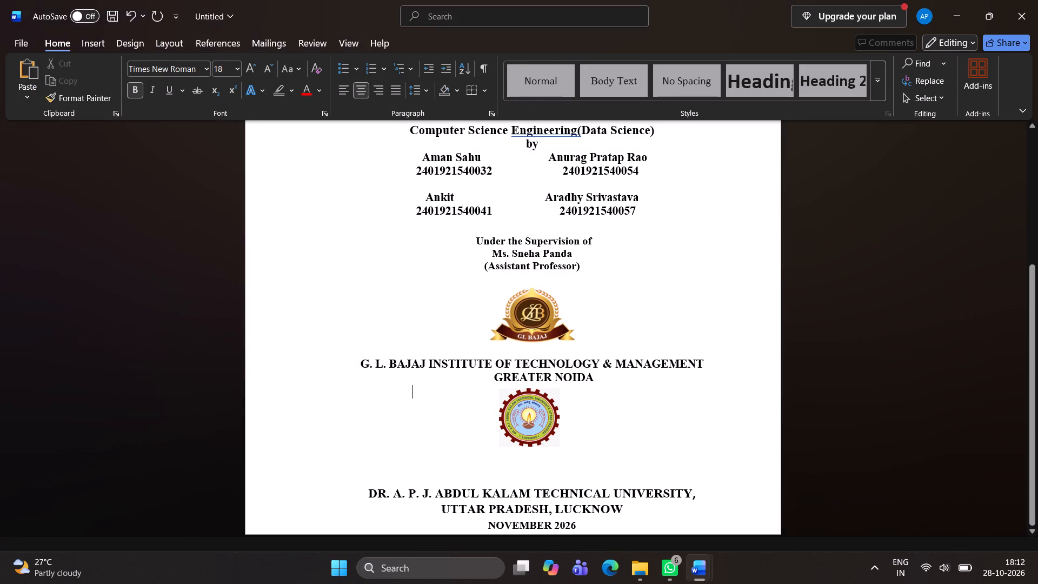
Switch to File Explorer and copy the front_page PDF from the recent files.
{"action": "left_click", "coordinate": [644, 570]}
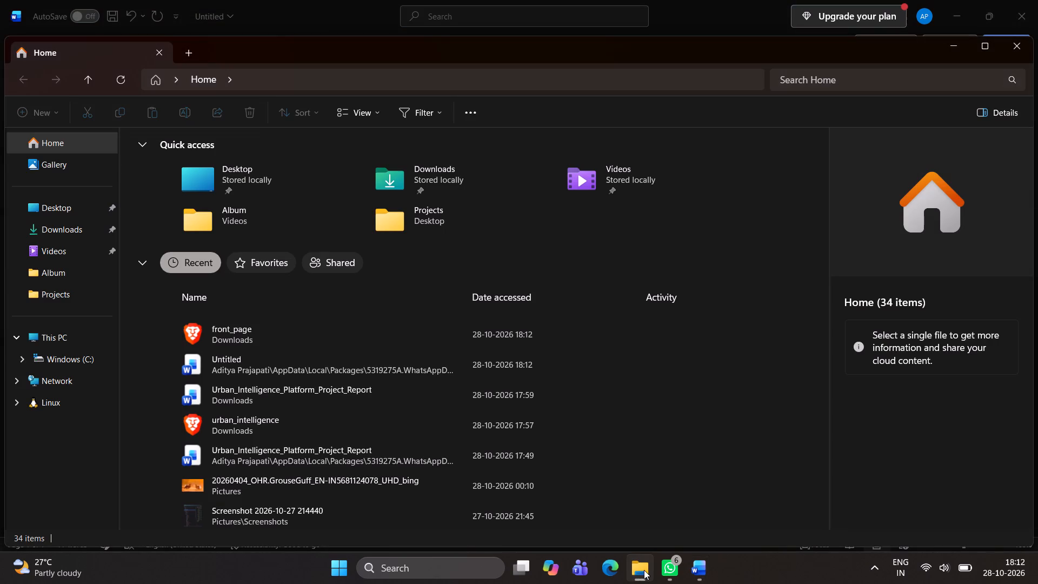
{"action": "left_click", "coordinate": [273, 339]}
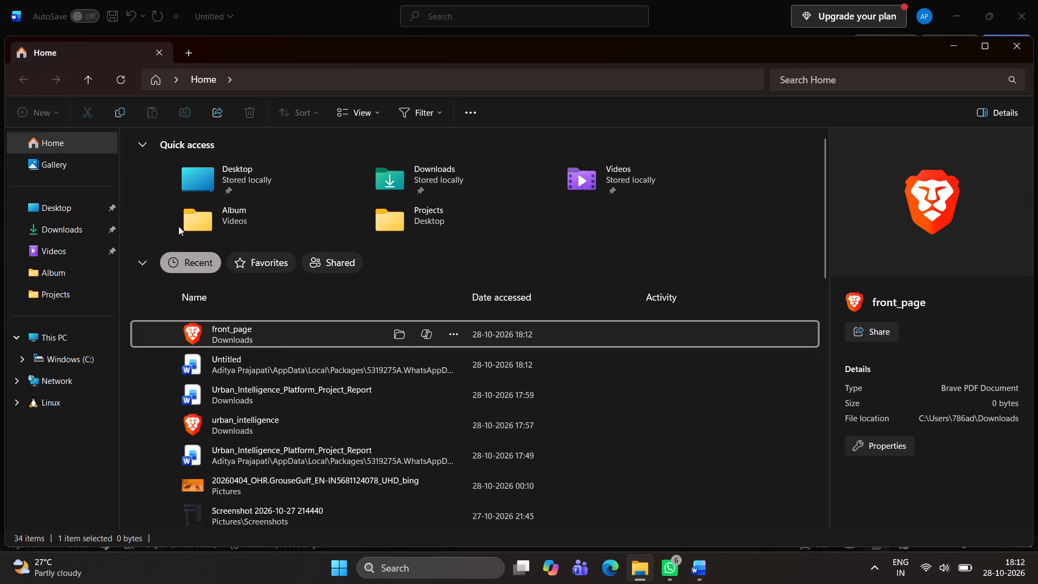
{"action": "left_click", "coordinate": [125, 116]}
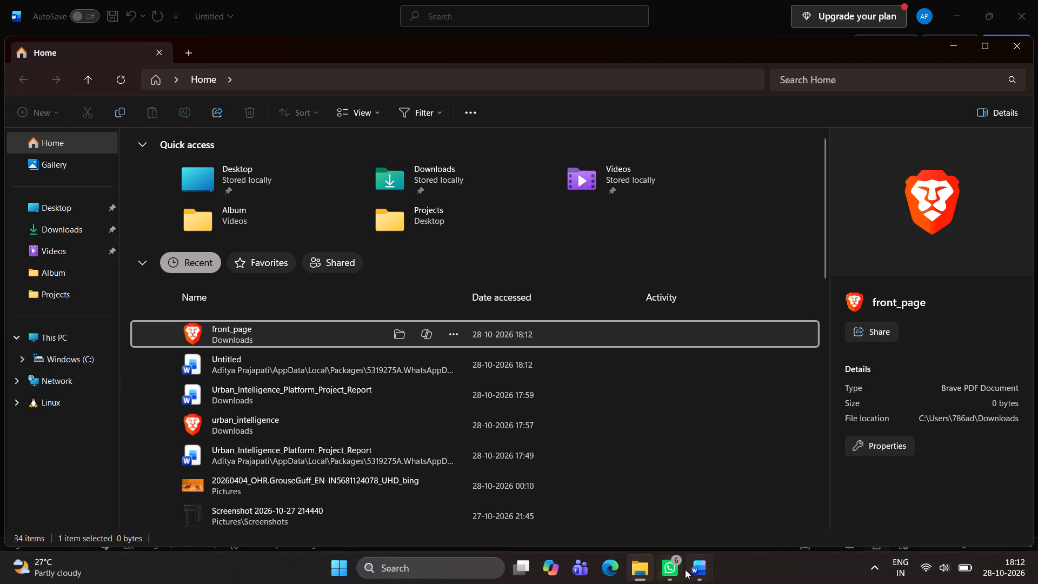
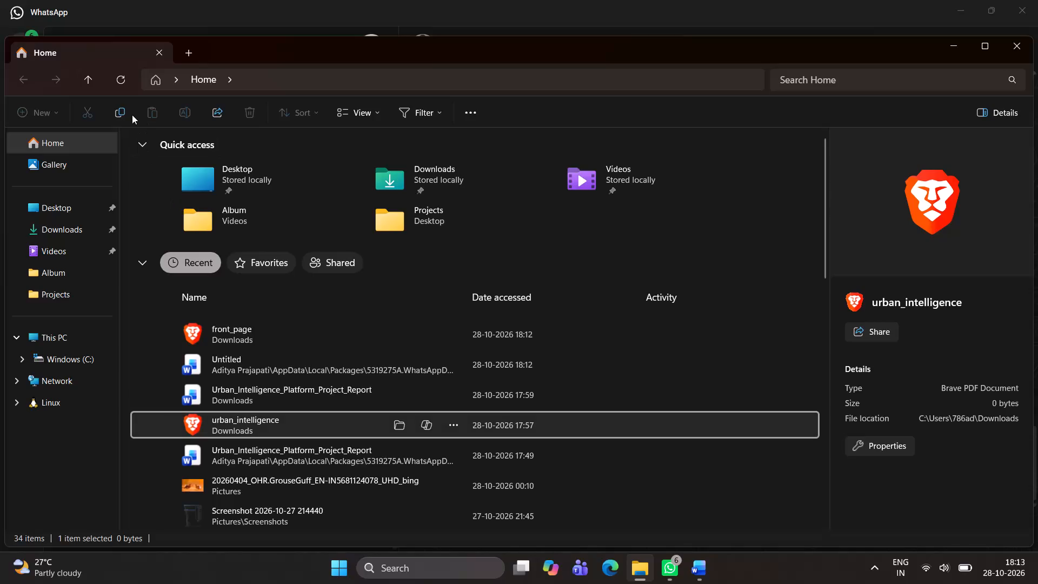
Copy the selected urban_intelligence PDF from the recent files list.
{"action": "left_click", "coordinate": [125, 112]}
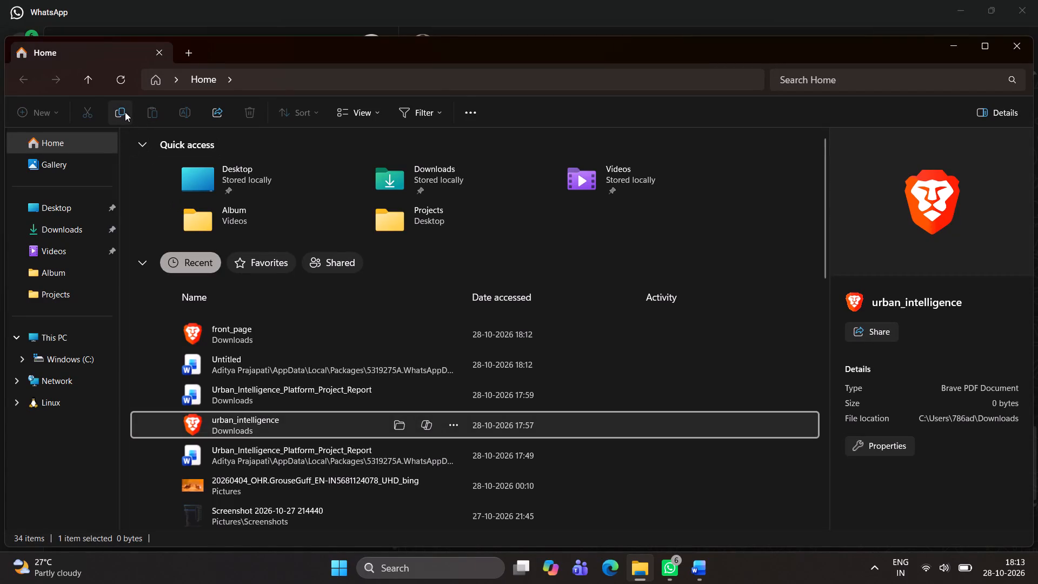
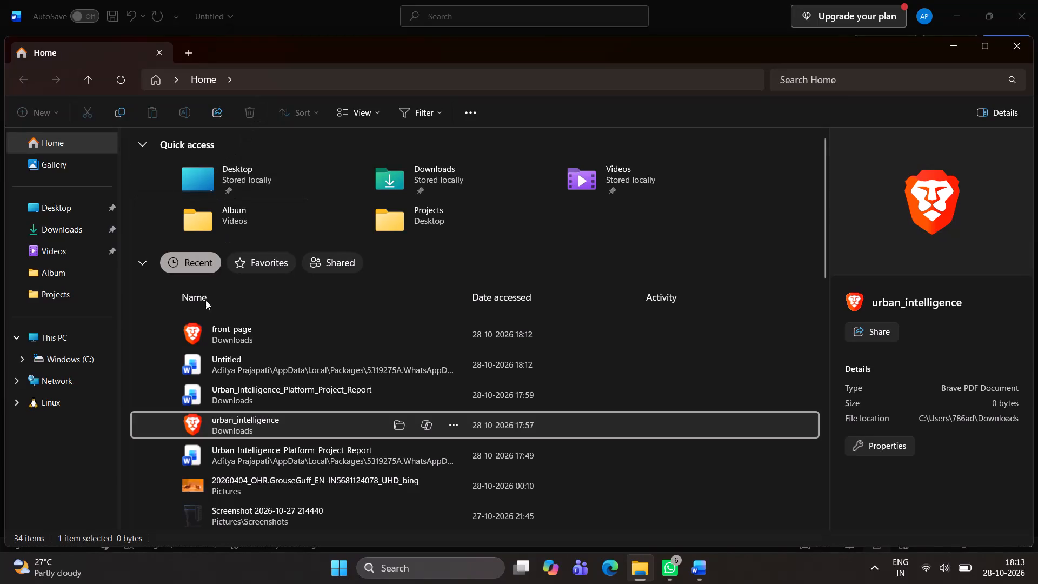
Delete the existing front_page PDF from the Downloads folder in File Explorer.
{"action": "left_click", "coordinate": [210, 423]}
{"action": "left_click", "coordinate": [58, 223]}
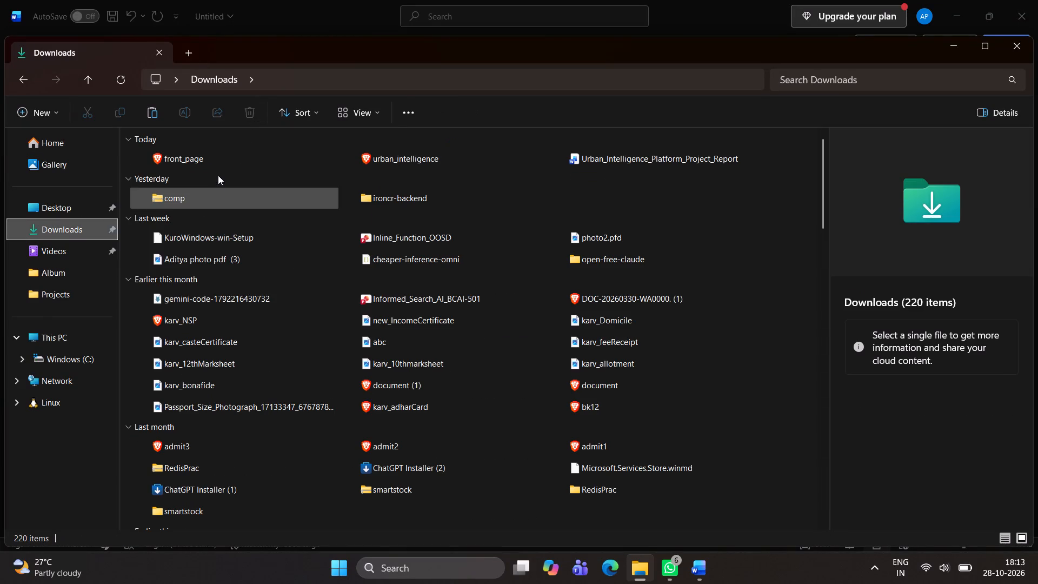
{"action": "left_click", "coordinate": [218, 160]}
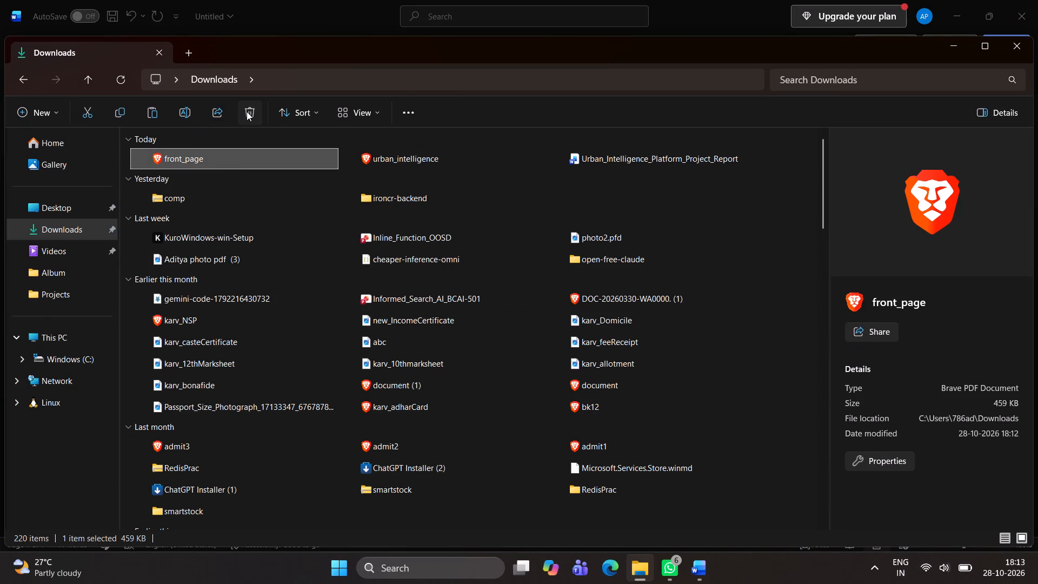
{"action": "left_click", "coordinate": [247, 111]}
{"action": "left_click", "coordinate": [267, 153]}
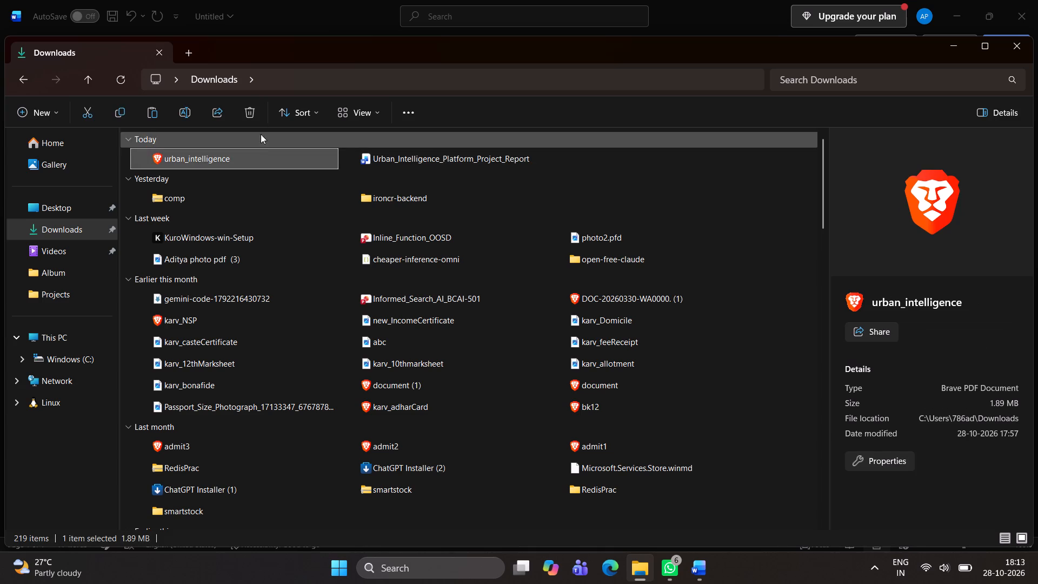
Delete the urban_intelligence PDF from the Downloads folder.
{"action": "left_click", "coordinate": [255, 117]}
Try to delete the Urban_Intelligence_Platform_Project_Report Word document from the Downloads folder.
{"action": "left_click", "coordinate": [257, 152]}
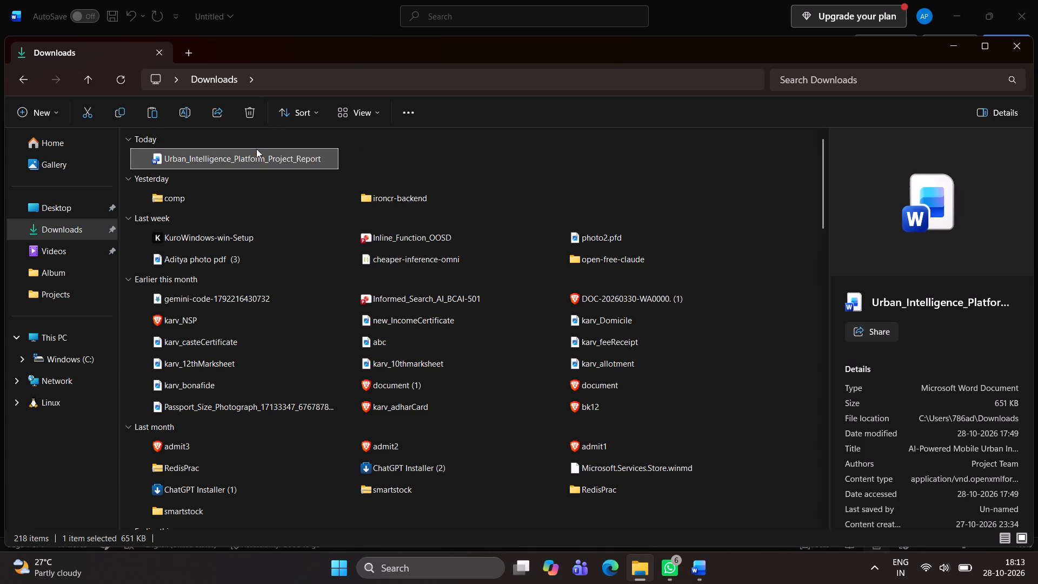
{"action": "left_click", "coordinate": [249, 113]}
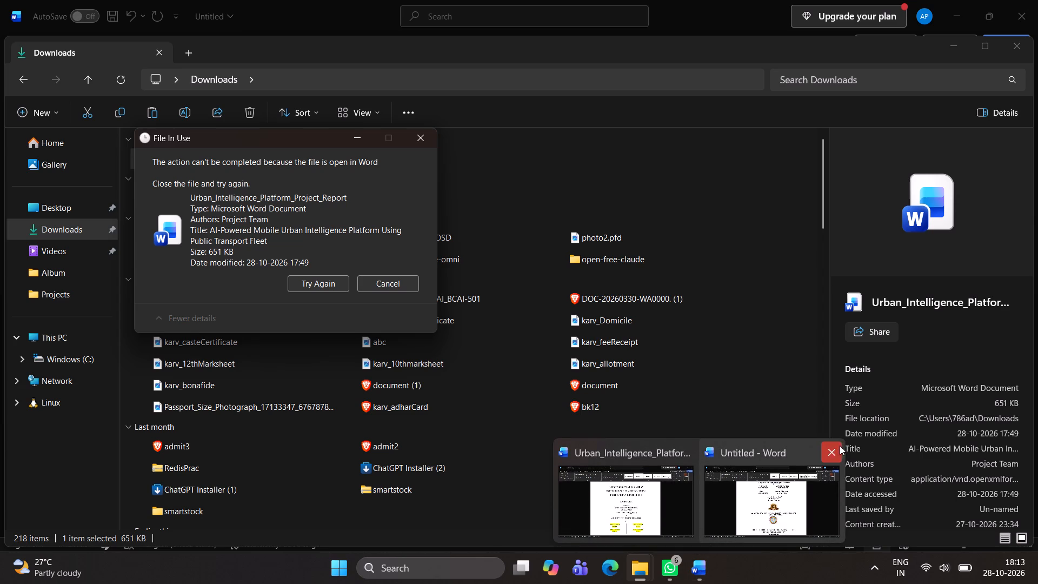
Abandon the report file's deletion and close the Untitled Word document, saving its changes in the 2026-44 folder.
{"action": "left_click", "coordinate": [830, 451]}
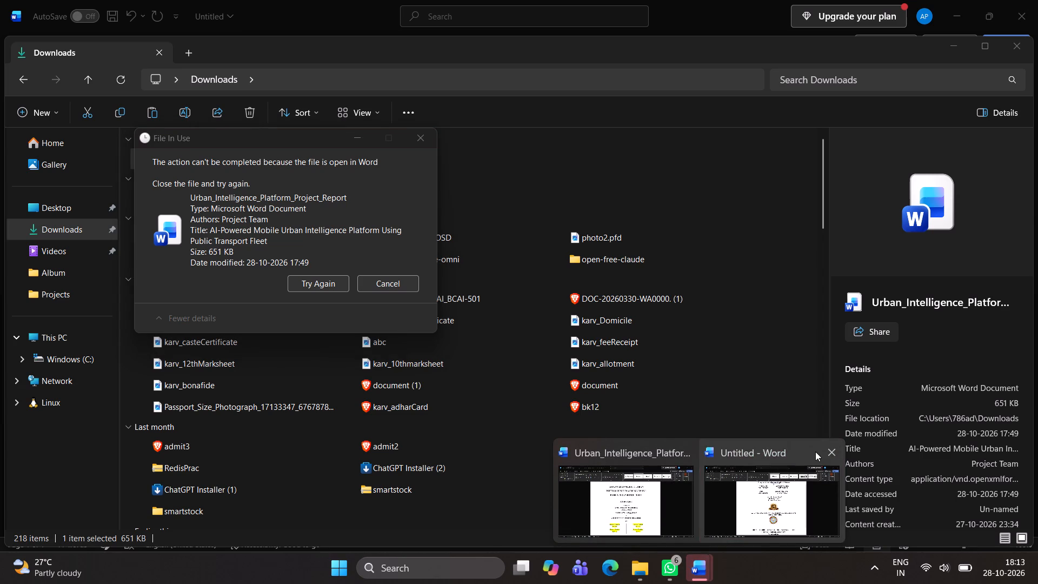
{"action": "left_click", "coordinate": [405, 275]}
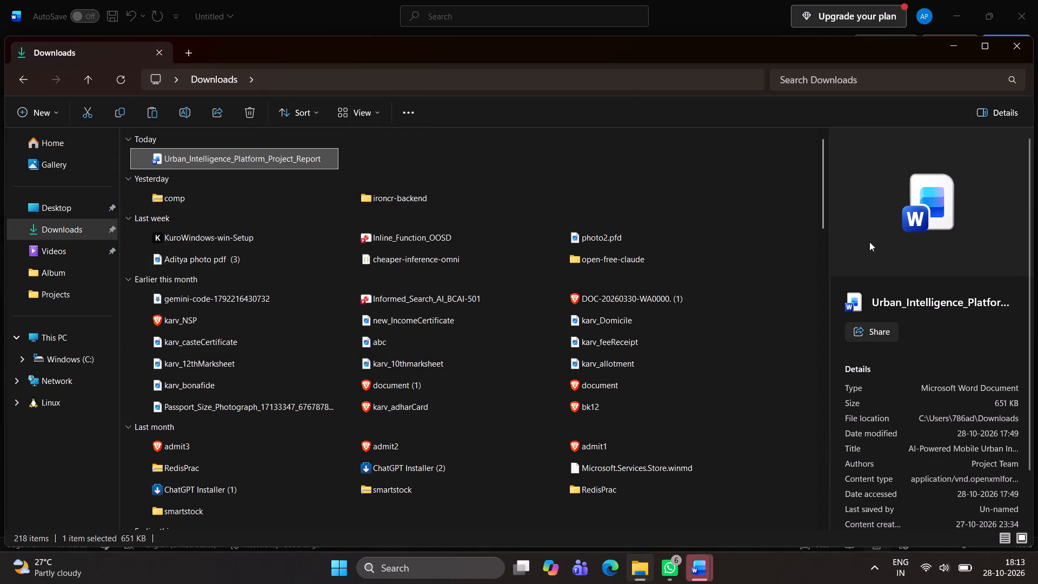
{"action": "left_click", "coordinate": [967, 14]}
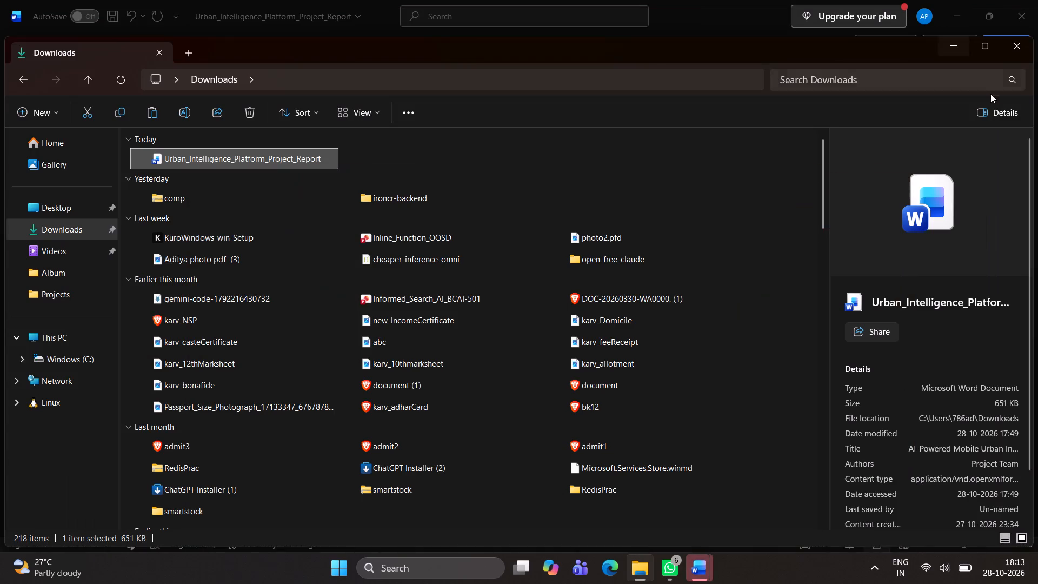
{"action": "left_click", "coordinate": [1029, 21]}
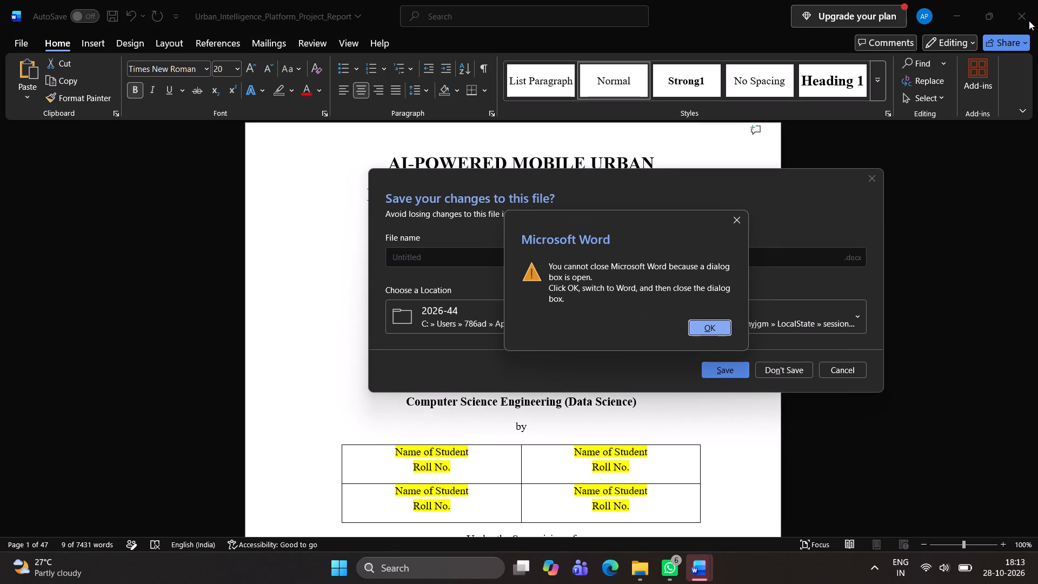
{"action": "left_click", "coordinate": [719, 318]}
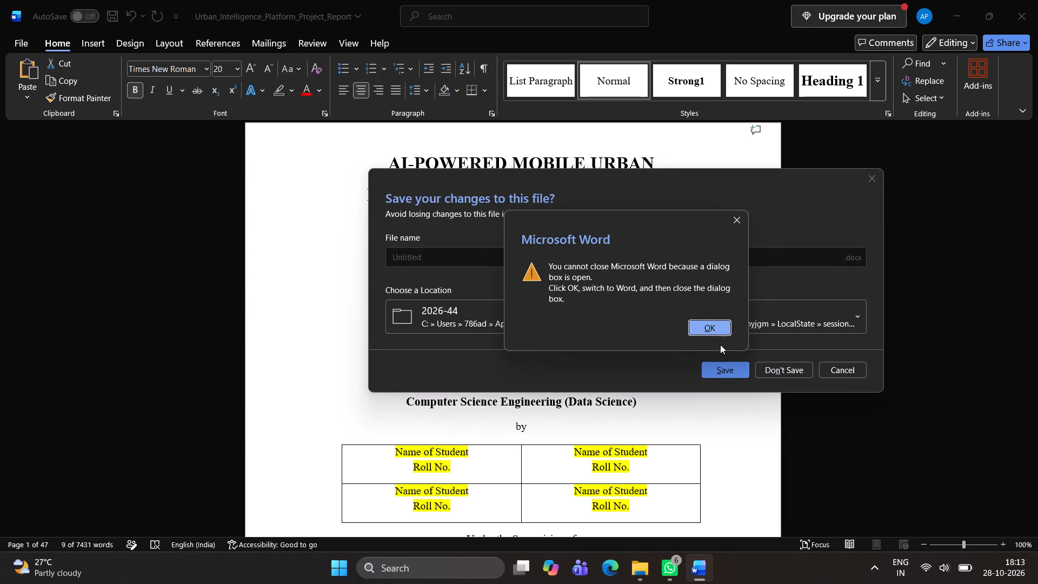
{"action": "left_click", "coordinate": [717, 326]}
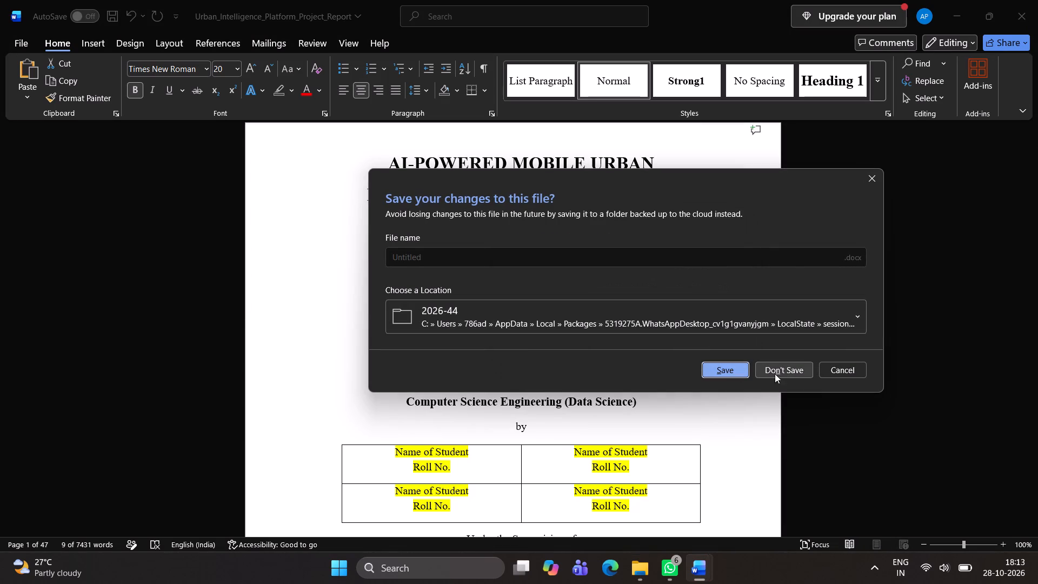
{"action": "left_click", "coordinate": [729, 371]}
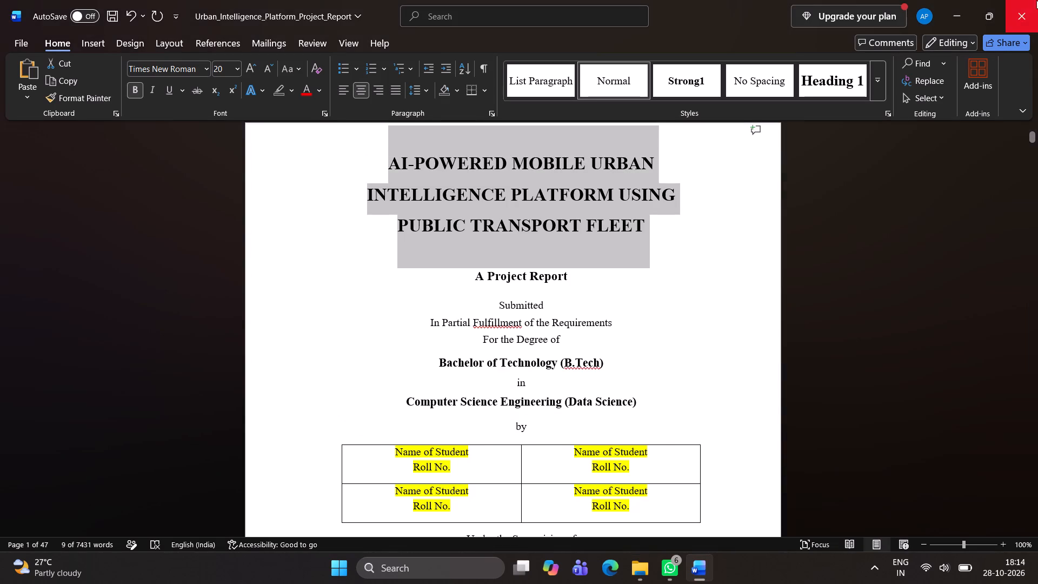
Close the Urban_Intelligence_Platform_Project_Report document without saving its changes.
{"action": "left_click", "coordinate": [1030, 4]}
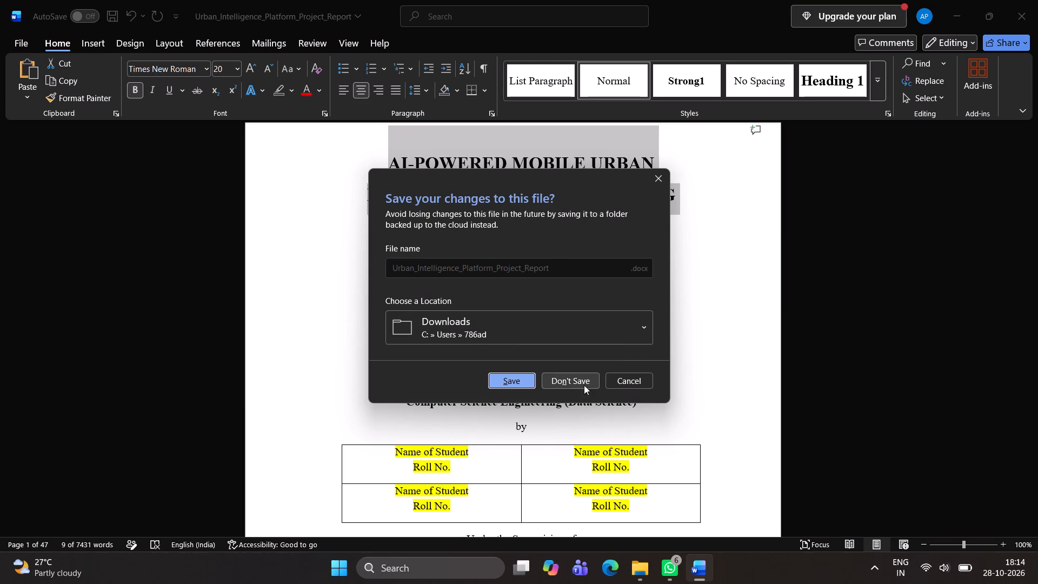
{"action": "left_click", "coordinate": [581, 379]}
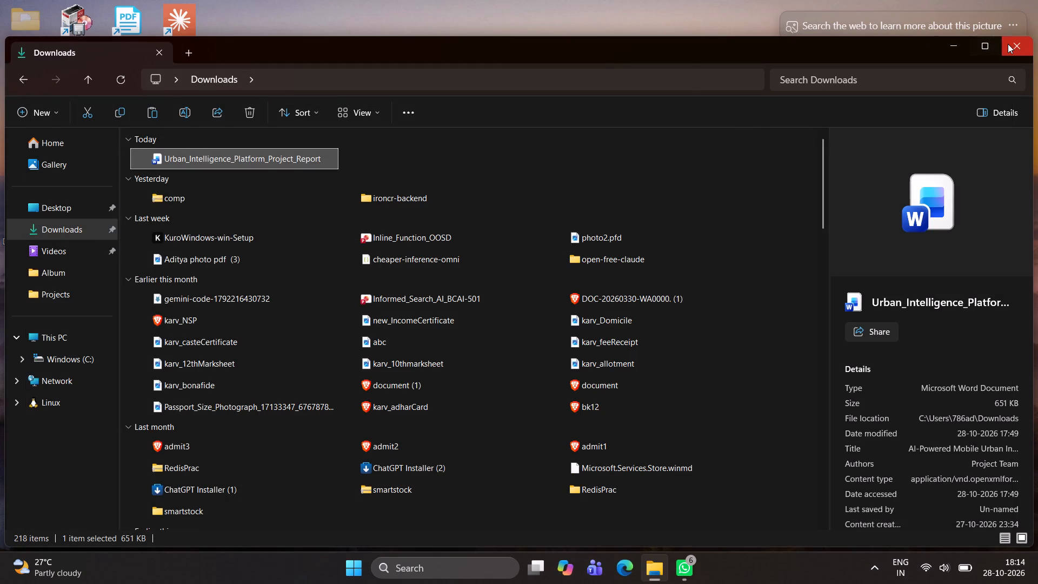
Close the Downloads folder window and shut down the computer.
{"action": "left_click", "coordinate": [1008, 44]}
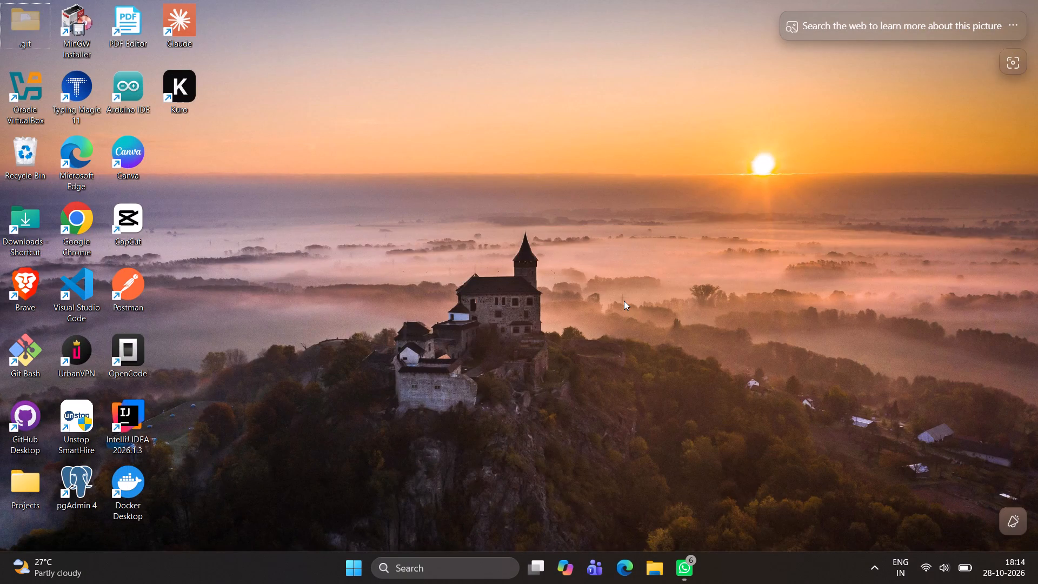
{"action": "key", "text": "super+x"}
{"action": "type", "text": "uu"}
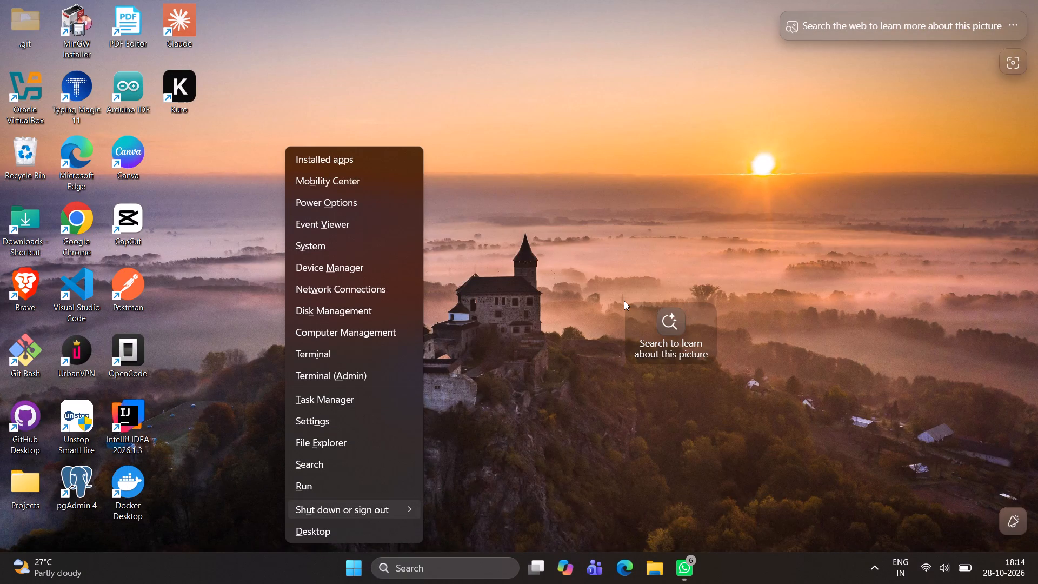